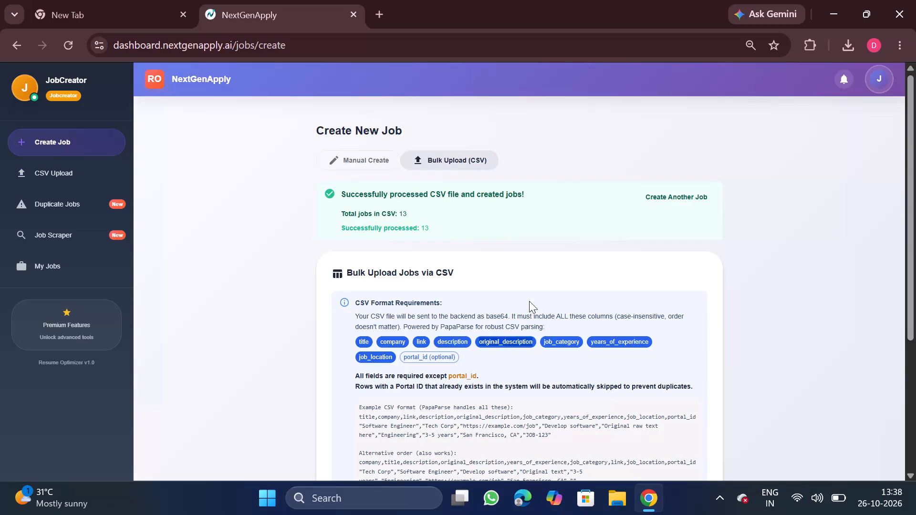
Review the bulk upload page, the CSV upload history and the My Jobs category counts and job list.
scroll(548, 330, down, 1)
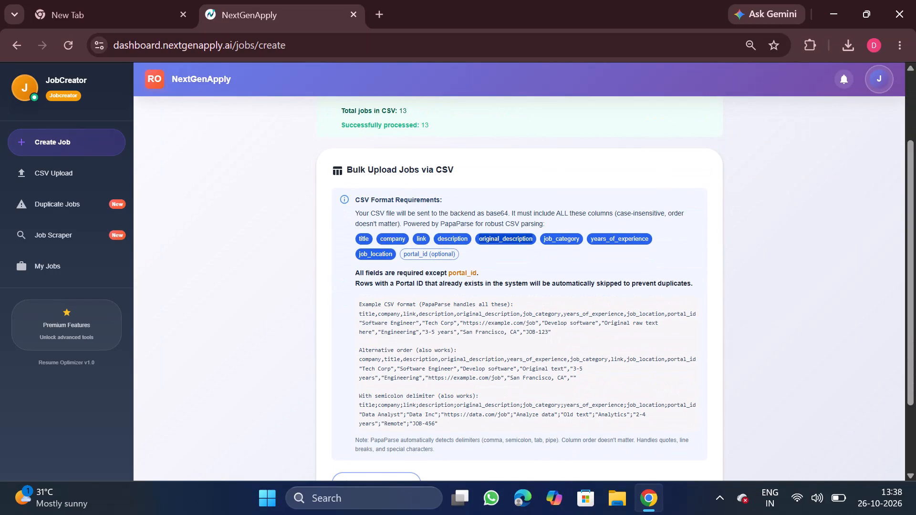
scroll(420, 326, down, 1)
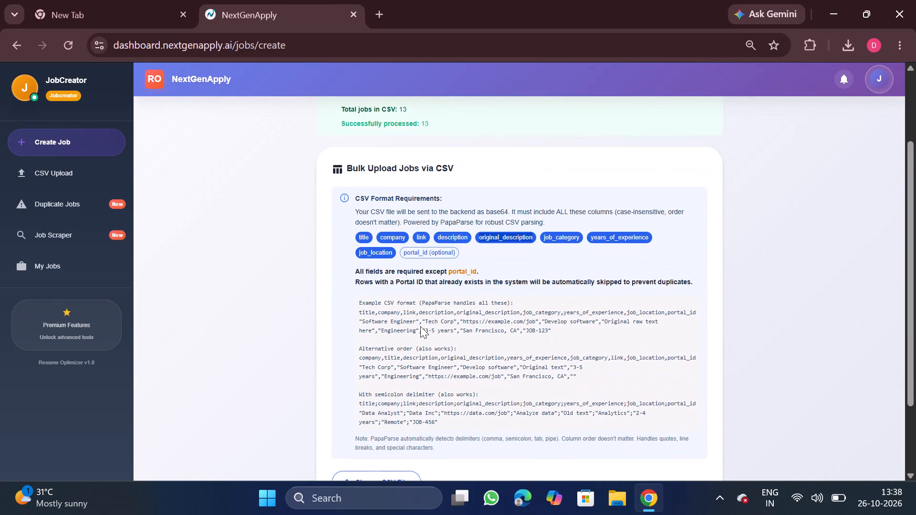
scroll(420, 326, down, 1)
click(74, 178)
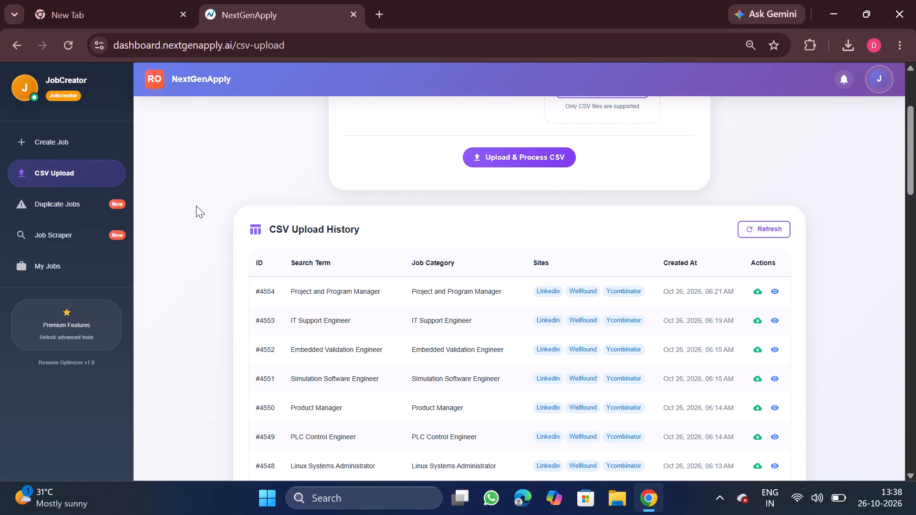
scroll(337, 294, down, 2)
click(59, 250)
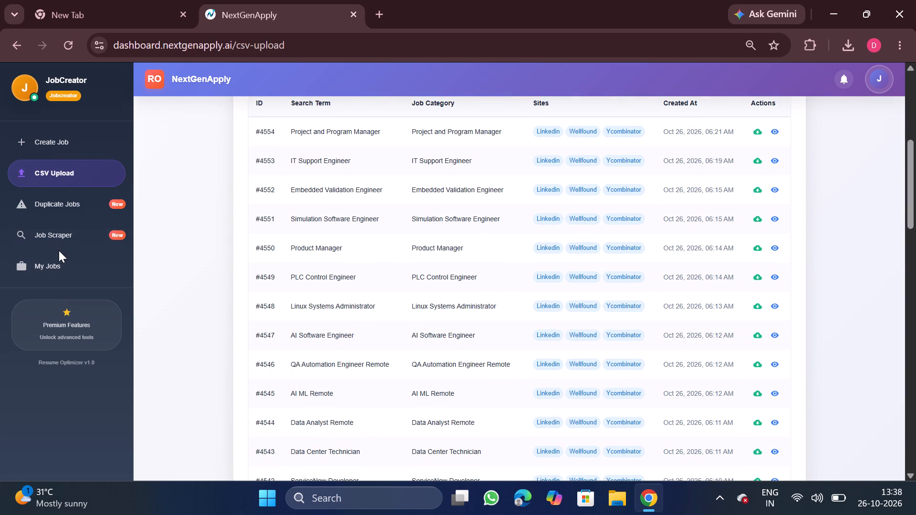
click(67, 267)
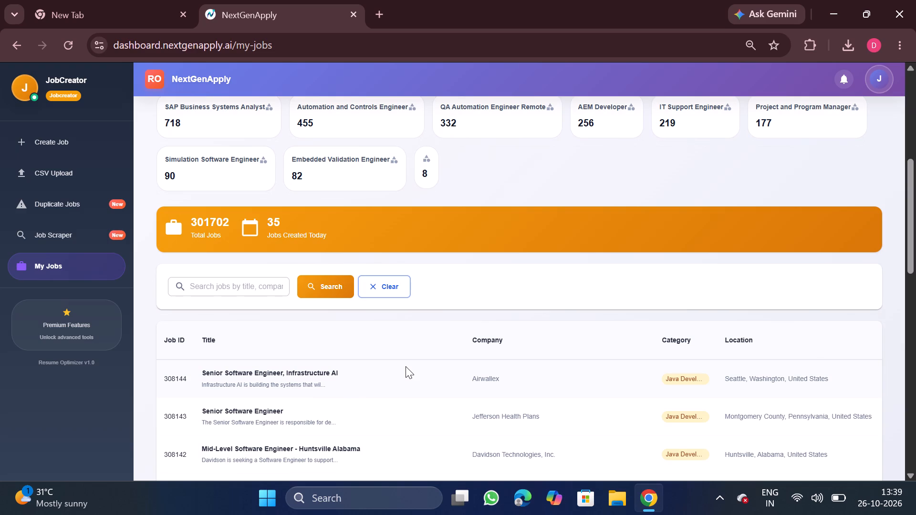
scroll(500, 425, up, 2)
Download the processed CSV for AI ML Engineer (#4528) from the CSV upload history and open it in Excel.
click(58, 170)
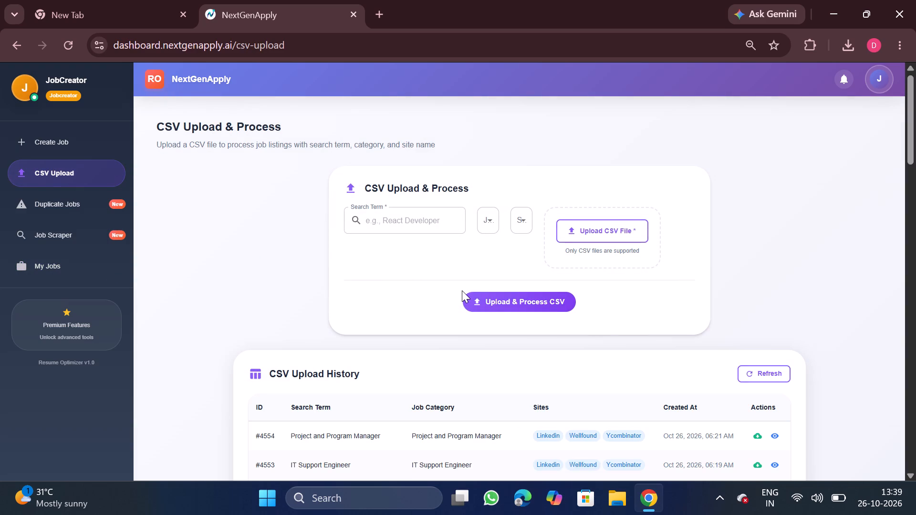
scroll(582, 367, down, 1)
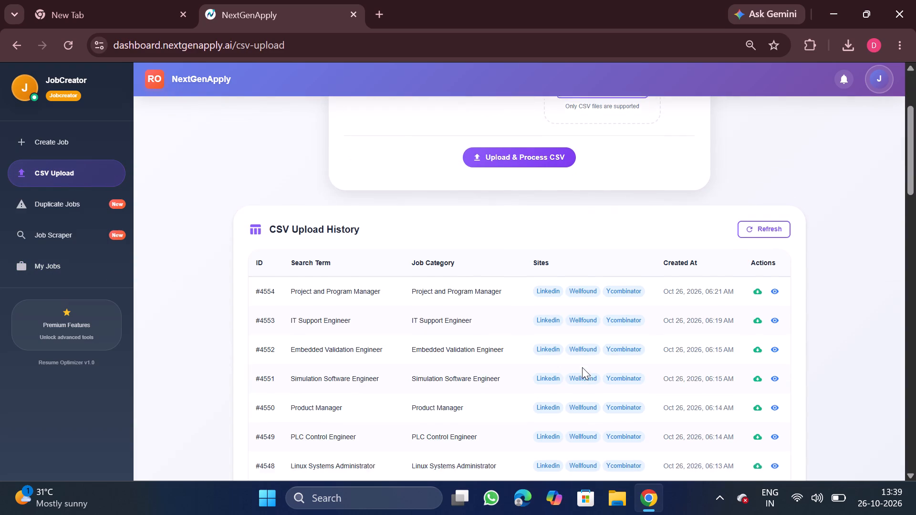
scroll(582, 367, down, 4)
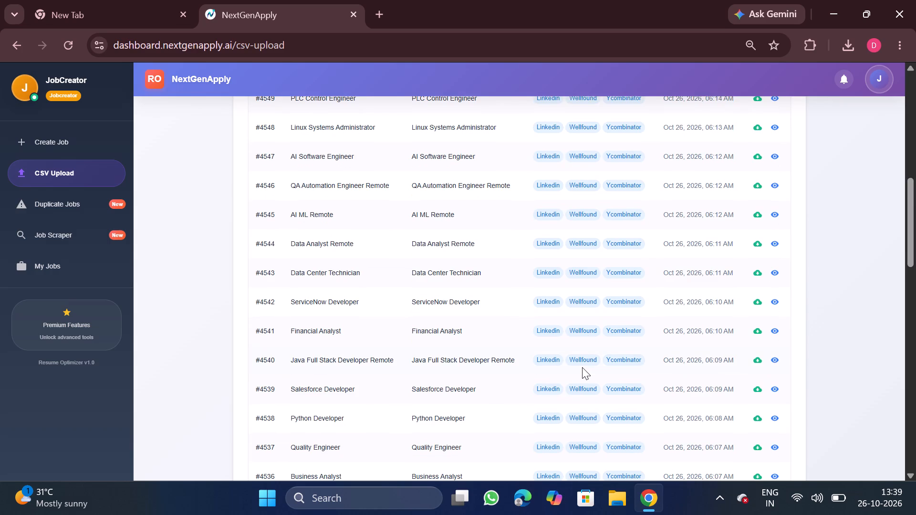
scroll(582, 367, down, 2)
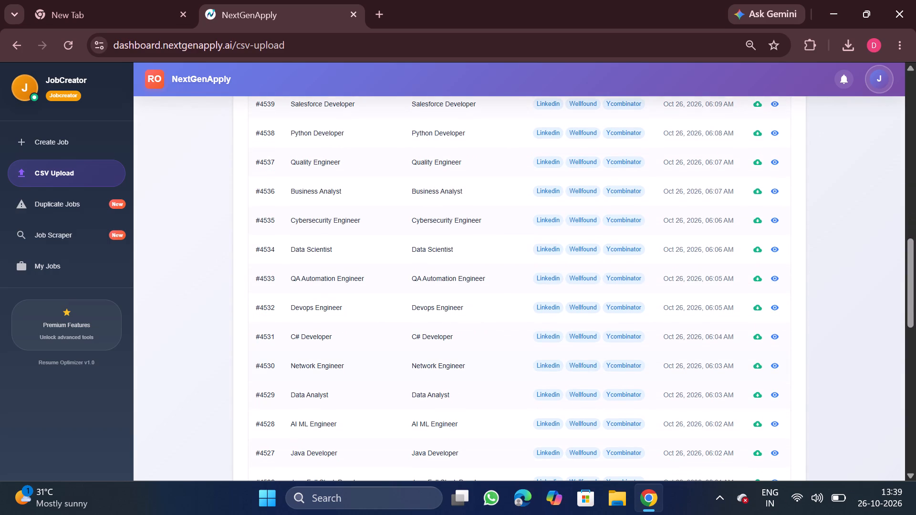
click(756, 422)
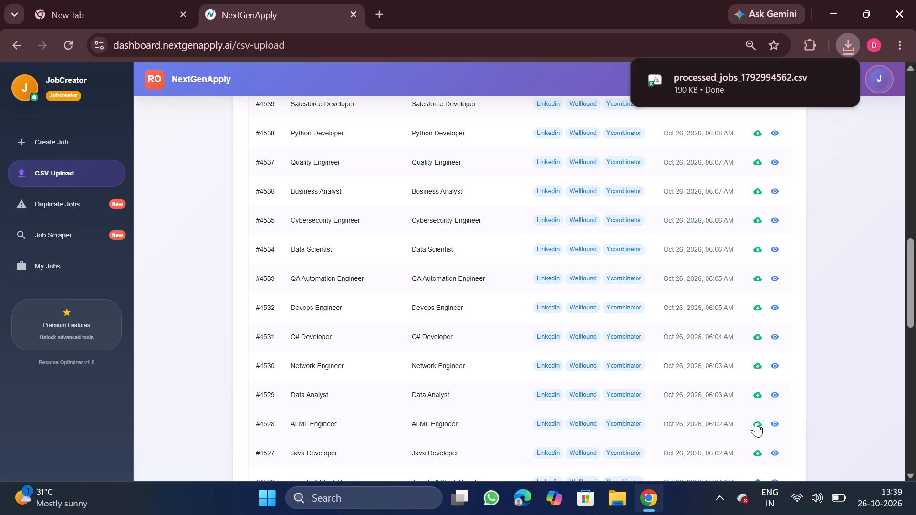
click(715, 83)
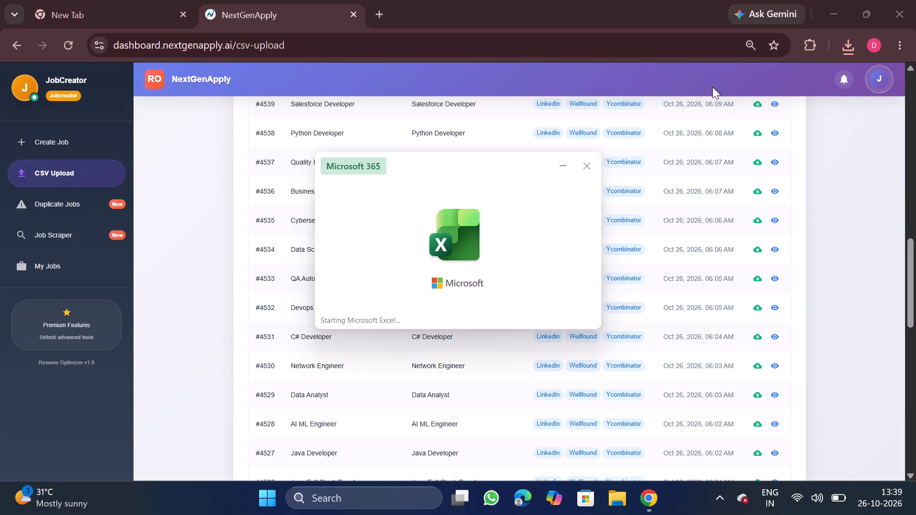
Remove duplicate rows from the whole data range based only on the company column.
click(248, 357)
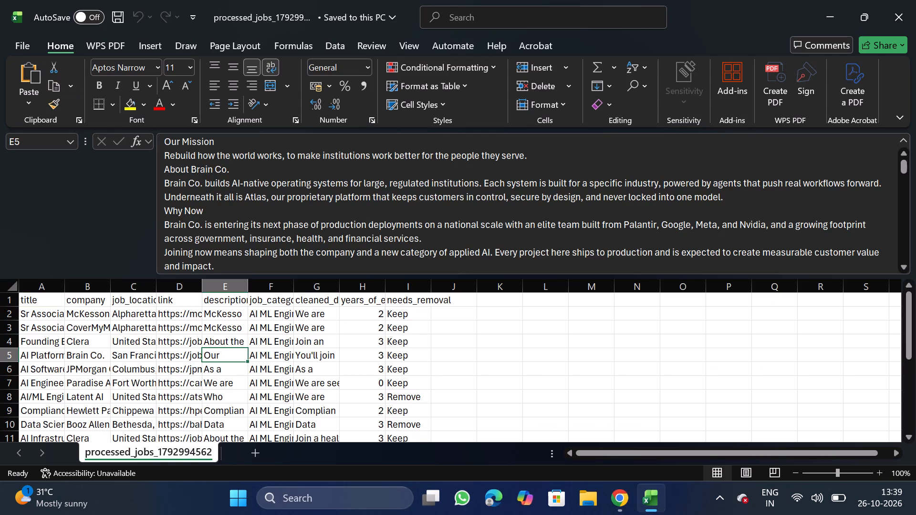
key(ctrl+a)
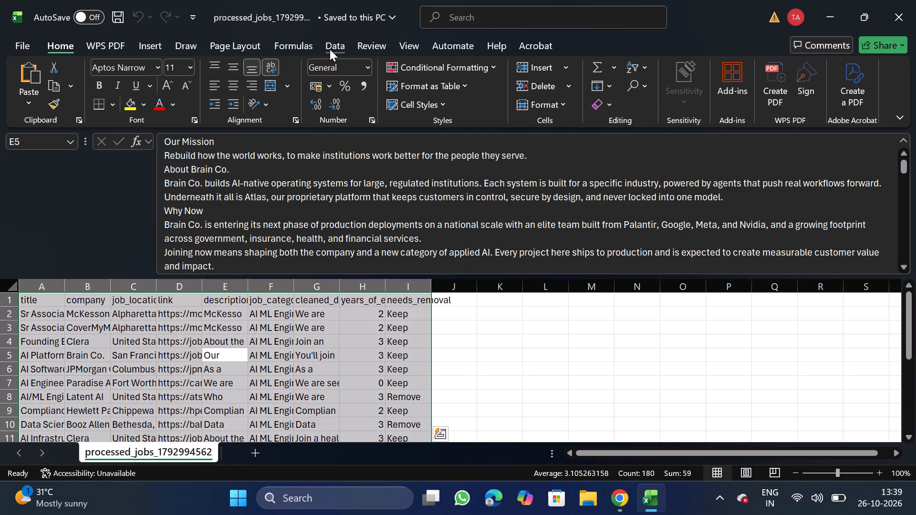
click(330, 49)
click(604, 89)
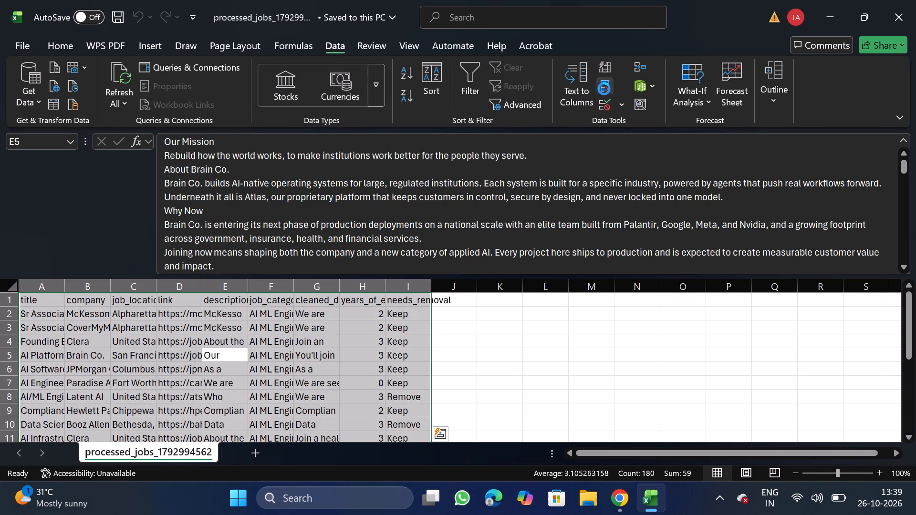
click(218, 216)
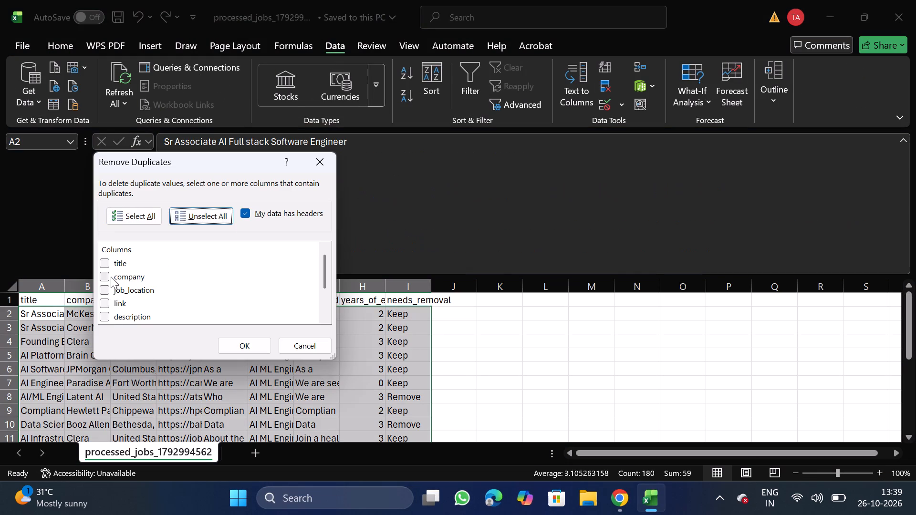
click(105, 276)
click(241, 347)
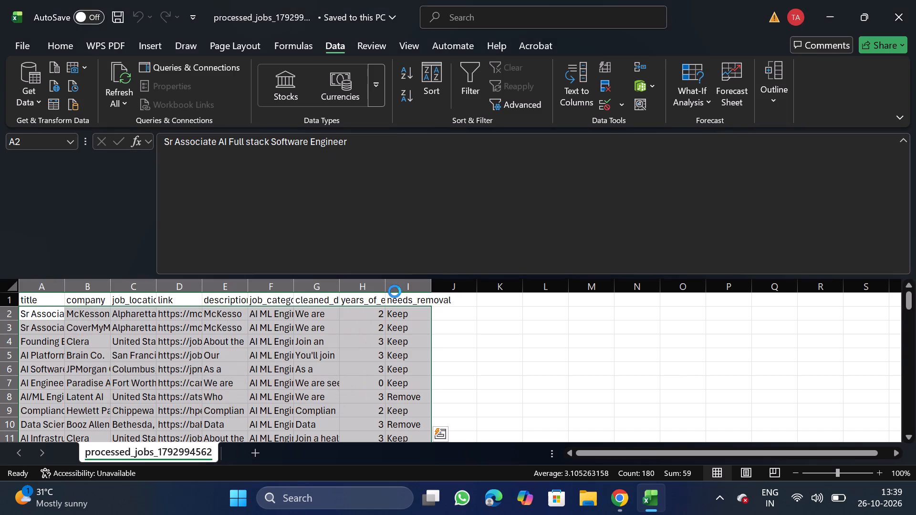
click(534, 284)
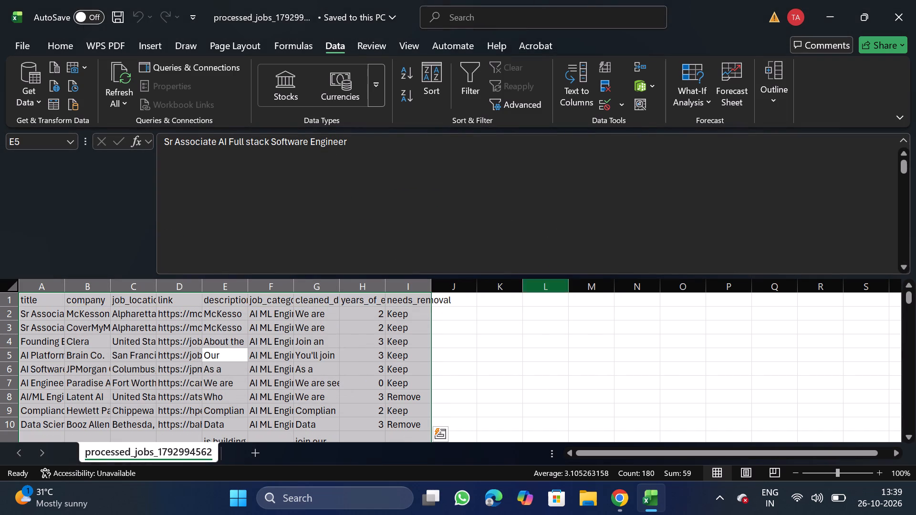
Filter the needs_removal column to Remove, delete all the filtered rows, and turn the filter off.
click(410, 299)
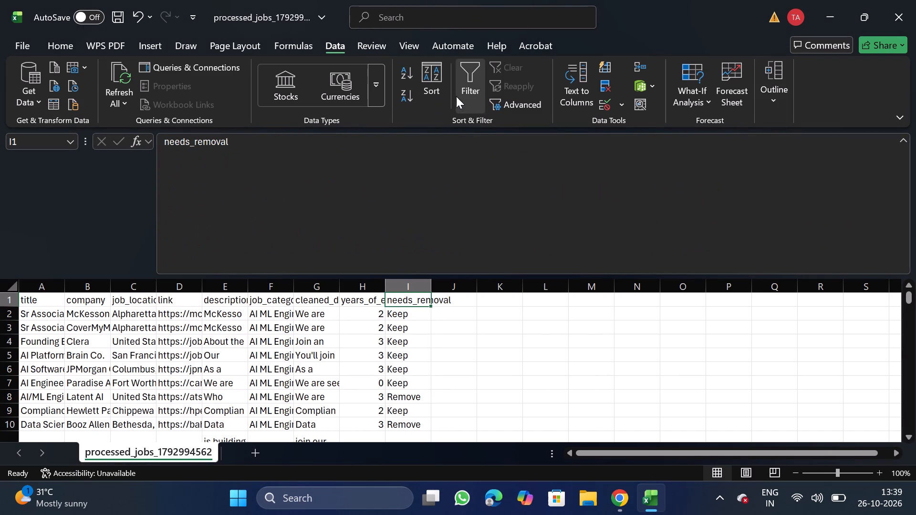
click(465, 103)
click(428, 299)
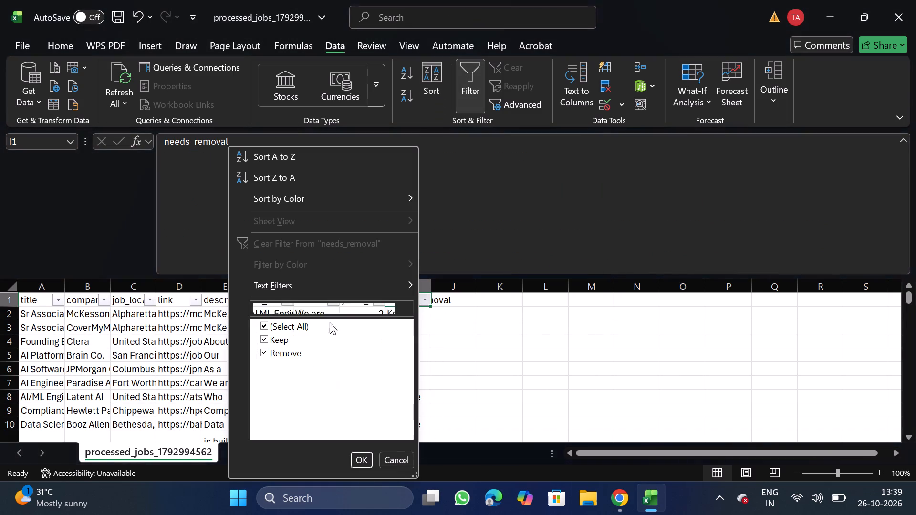
click(278, 338)
click(362, 461)
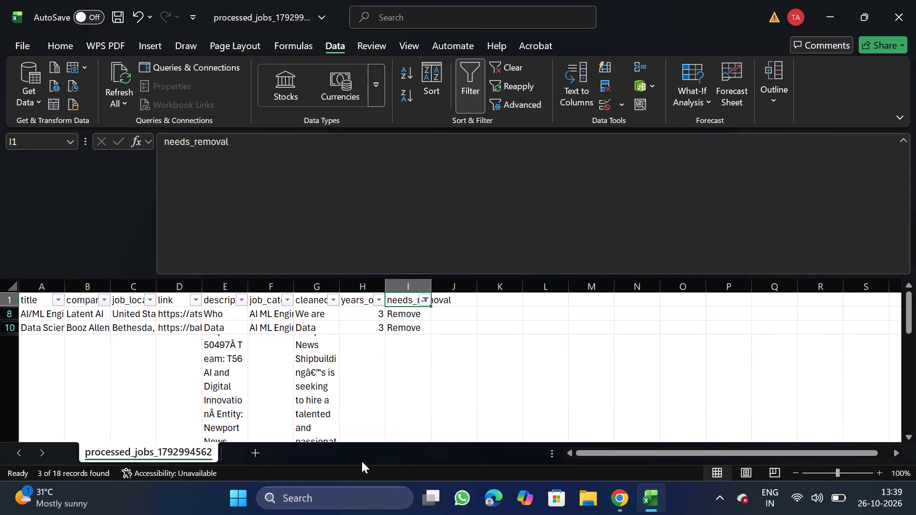
click(3, 317)
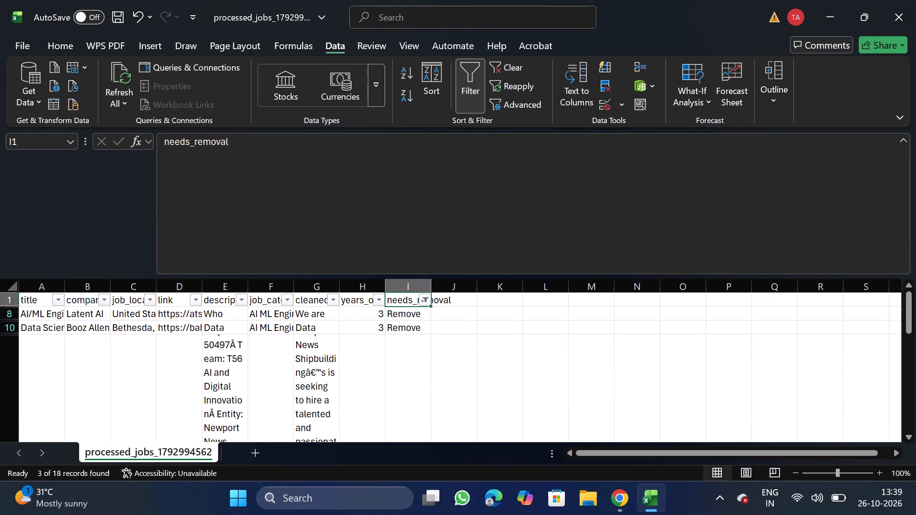
click(0, 315)
key(ctrl+shift+Down)
right_click(125, 365)
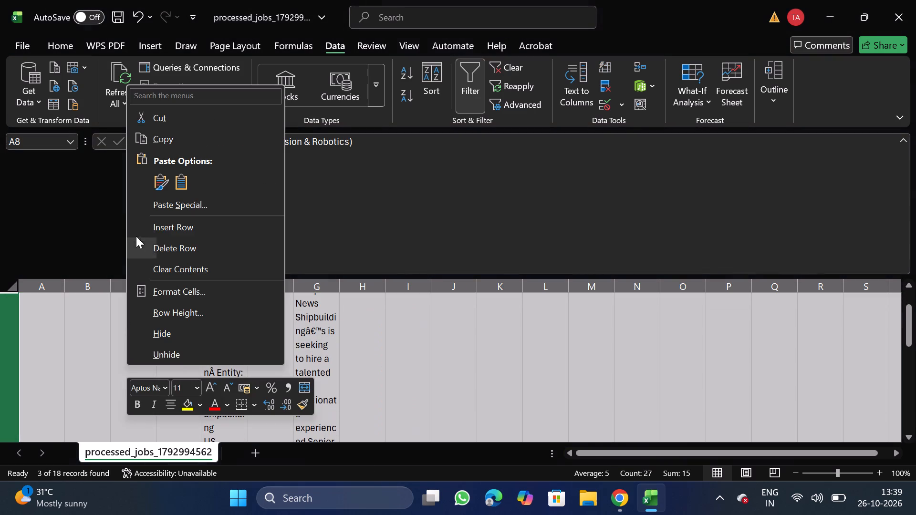
click(199, 249)
click(467, 93)
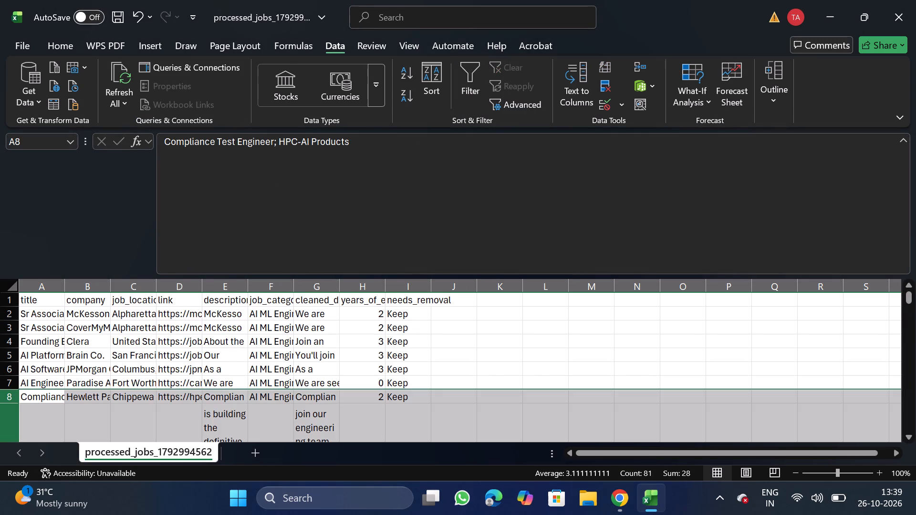
Check the distinct values in the years_of_experience column with a temporary filter.
click(369, 298)
click(464, 75)
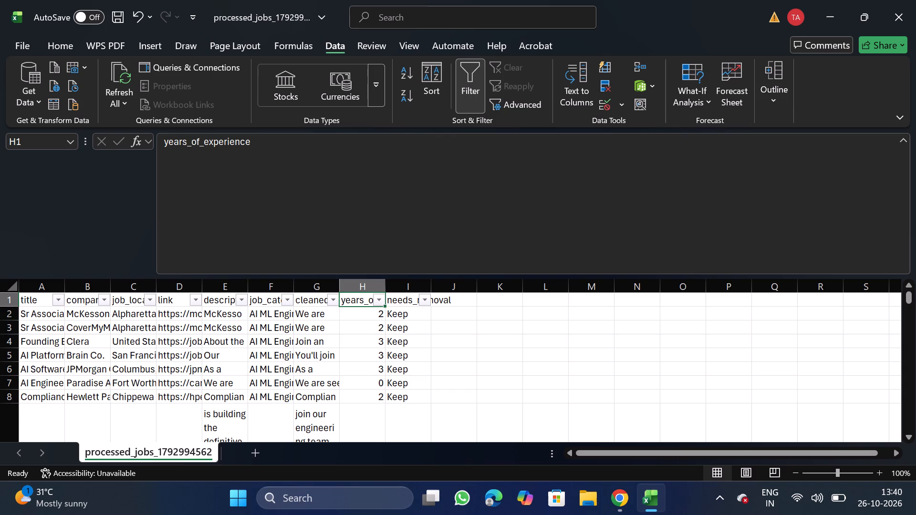
click(377, 297)
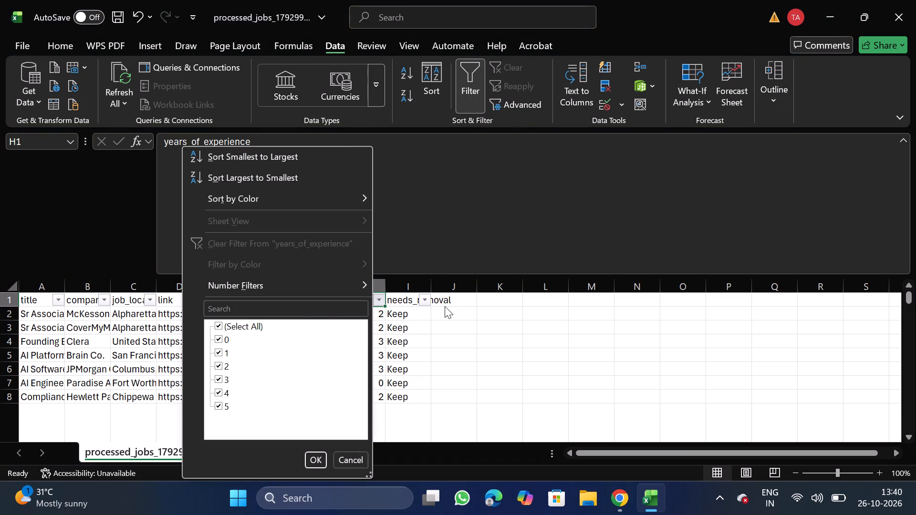
click(445, 306)
click(468, 85)
Move the job_category column in front of the title column so it is column A.
click(268, 284)
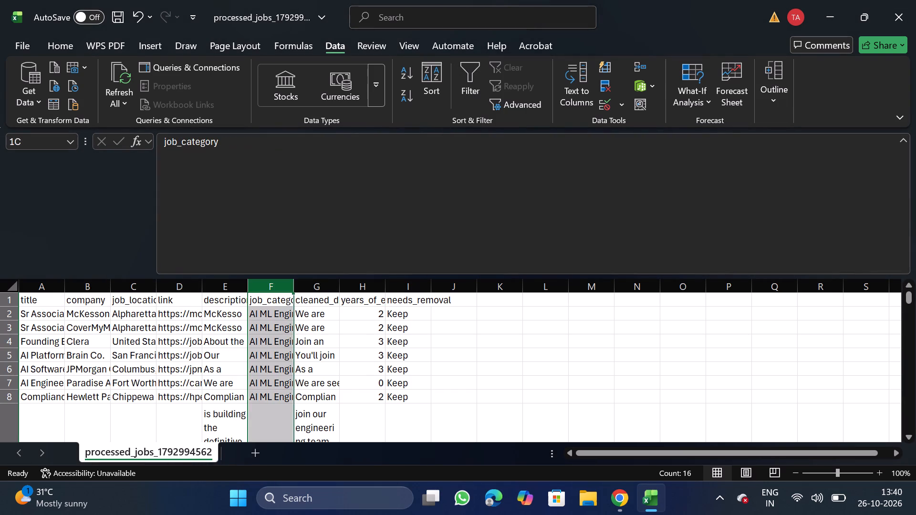
key(ctrl+x)
click(48, 286)
right_click(44, 322)
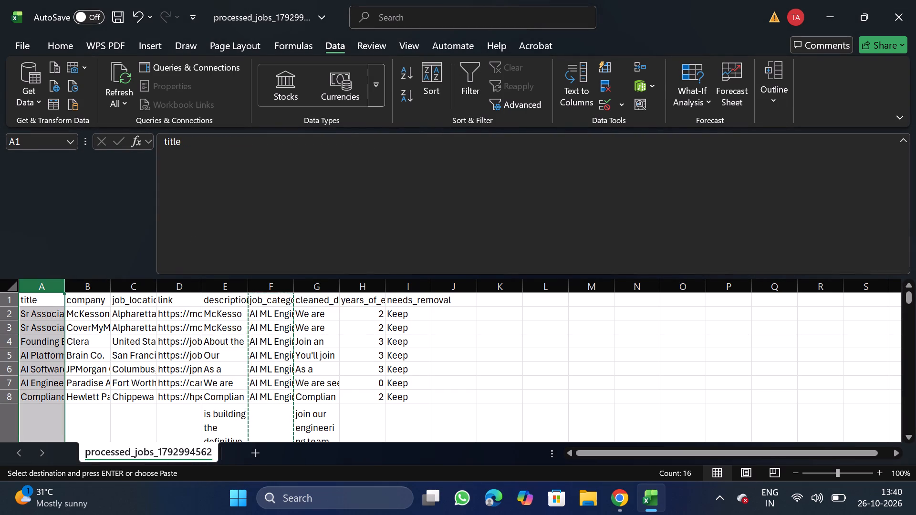
click(111, 181)
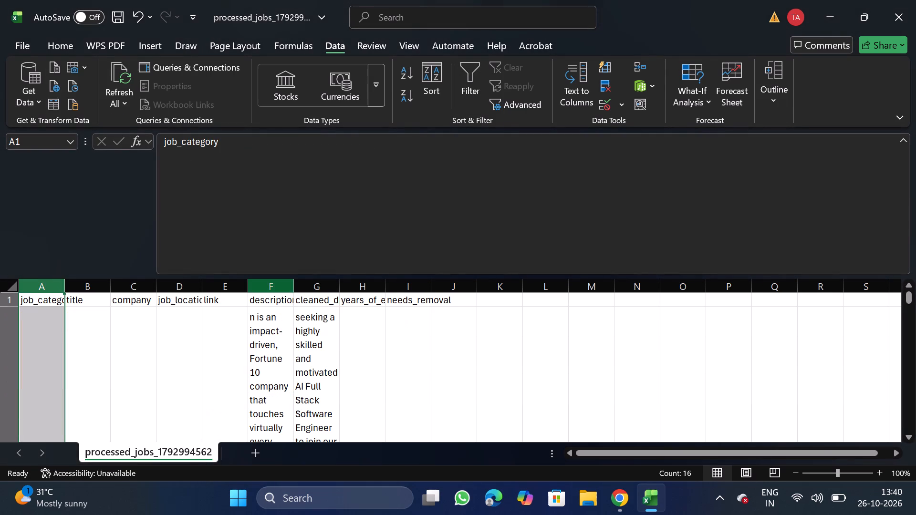
Turn off text wrapping for the description column and the cleaned description column beside it (F and G).
click(274, 289)
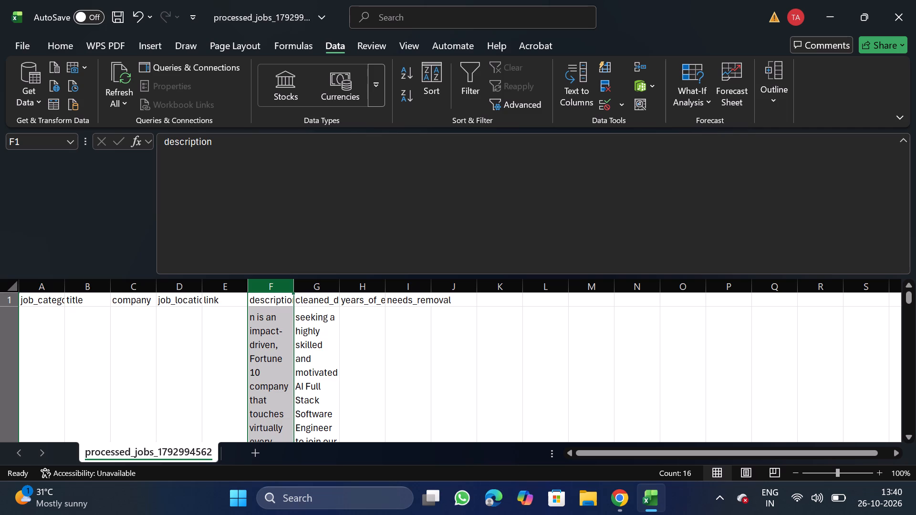
key(shift+Right)
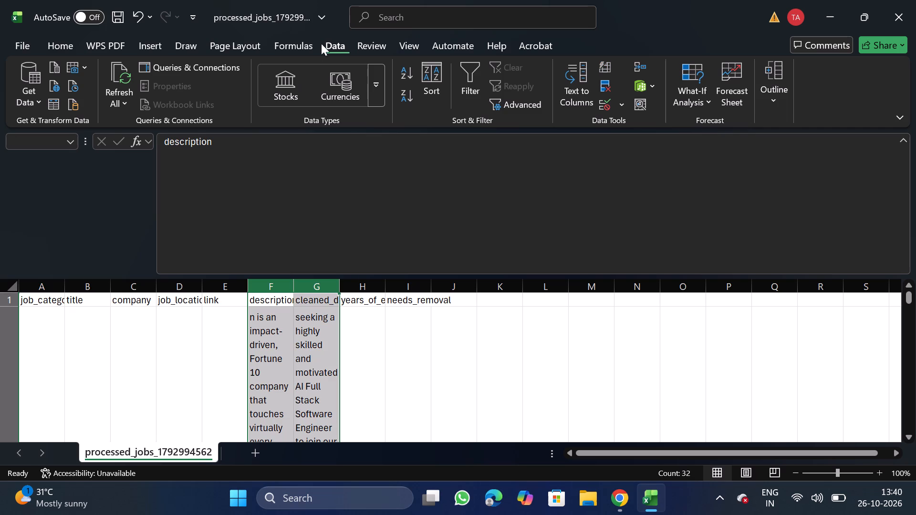
click(461, 71)
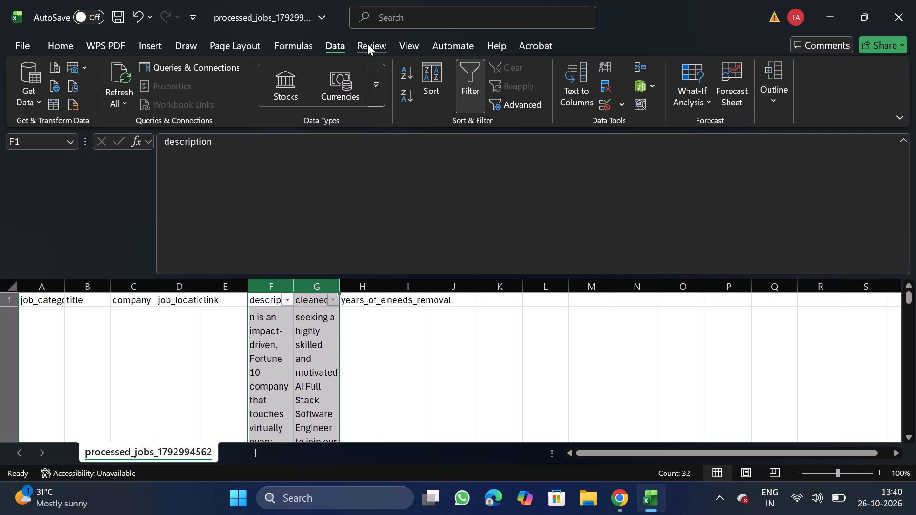
click(471, 84)
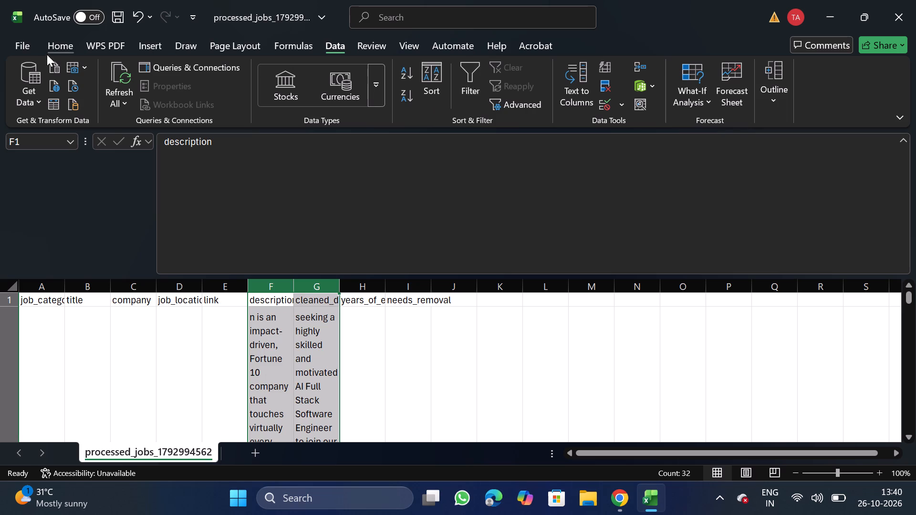
click(58, 51)
click(296, 124)
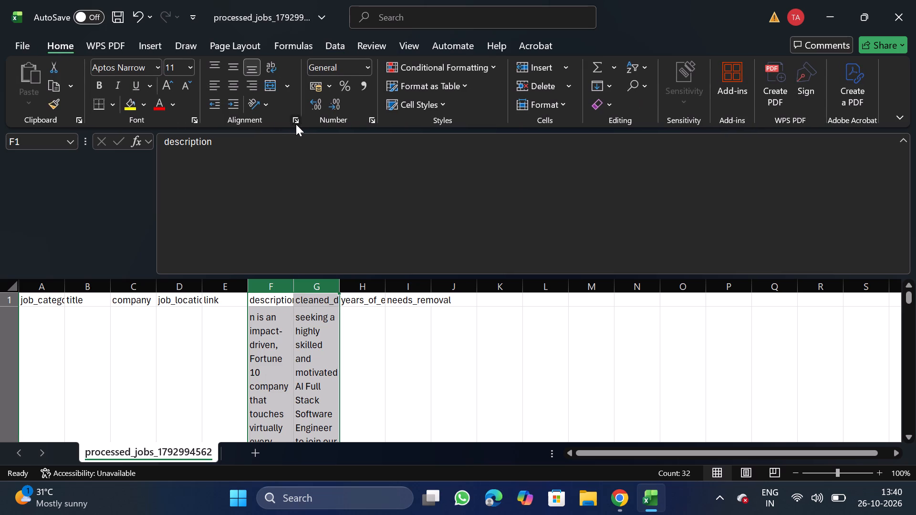
double_click(77, 232)
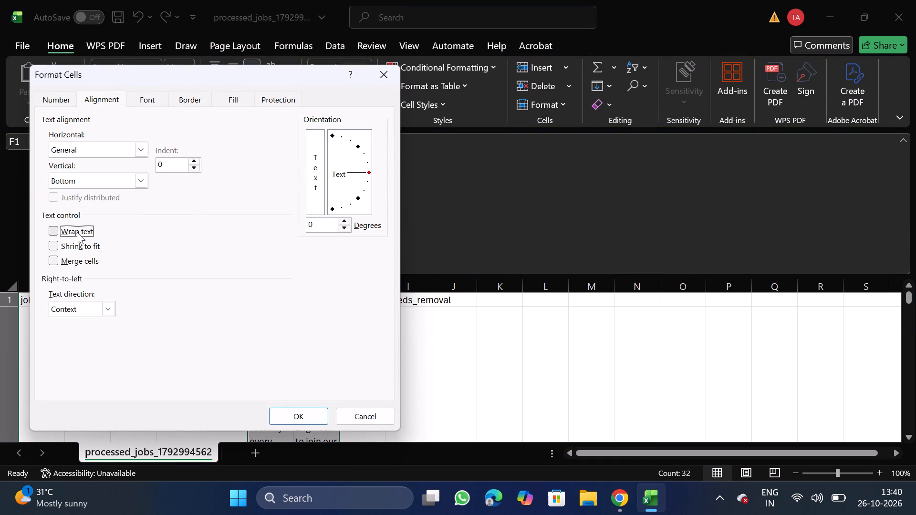
click(304, 417)
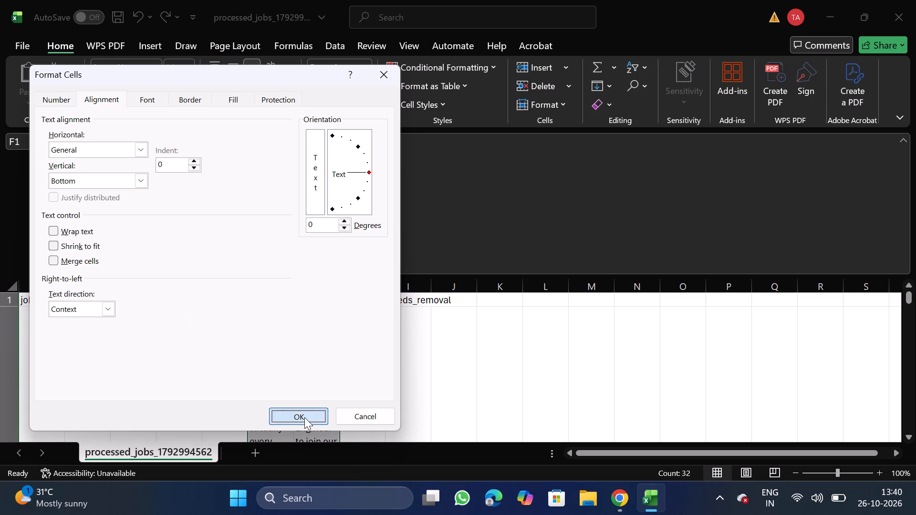
Delete the needs_removal column (I) at the end of the data.
click(219, 286)
key(ctrl+x)
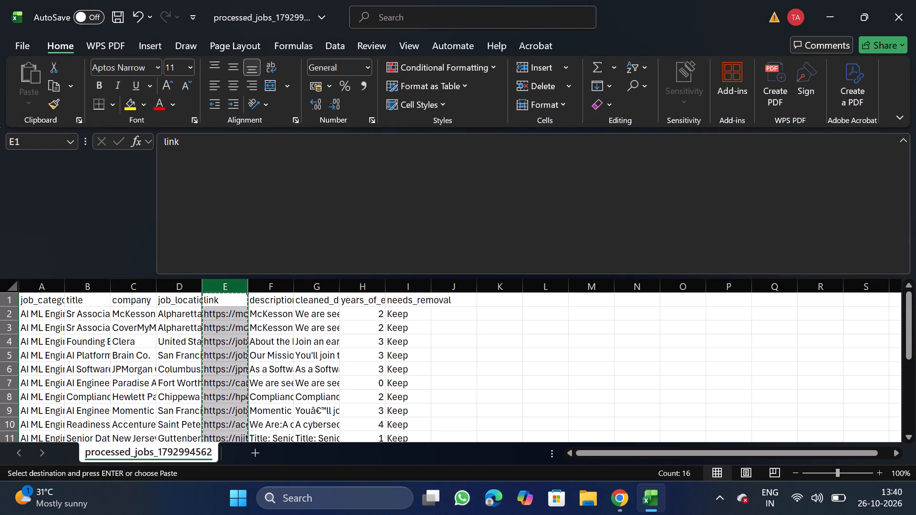
drag(405, 283, 406, 315)
right_click(406, 315)
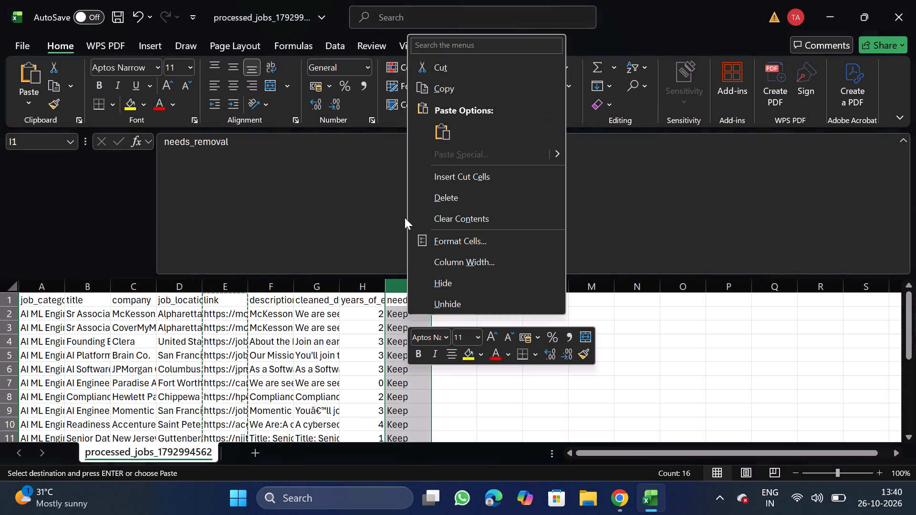
click(463, 192)
click(396, 293)
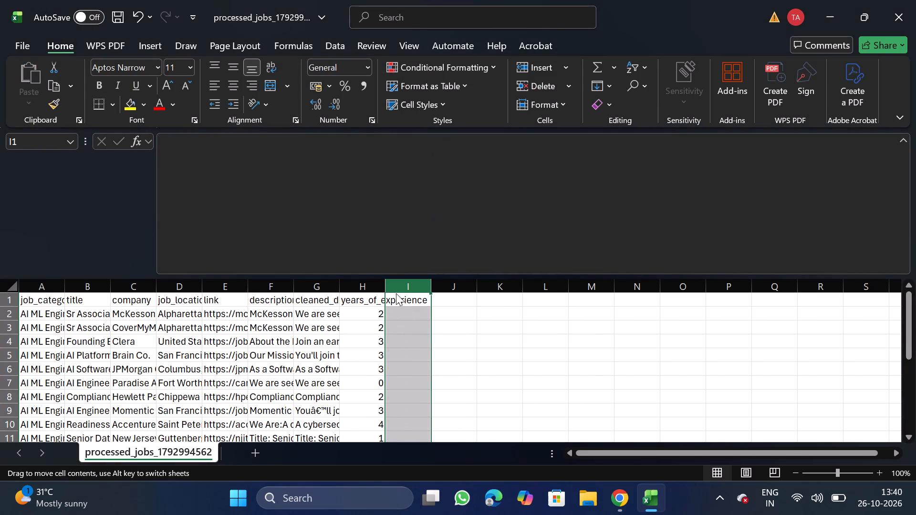
right_click(404, 345)
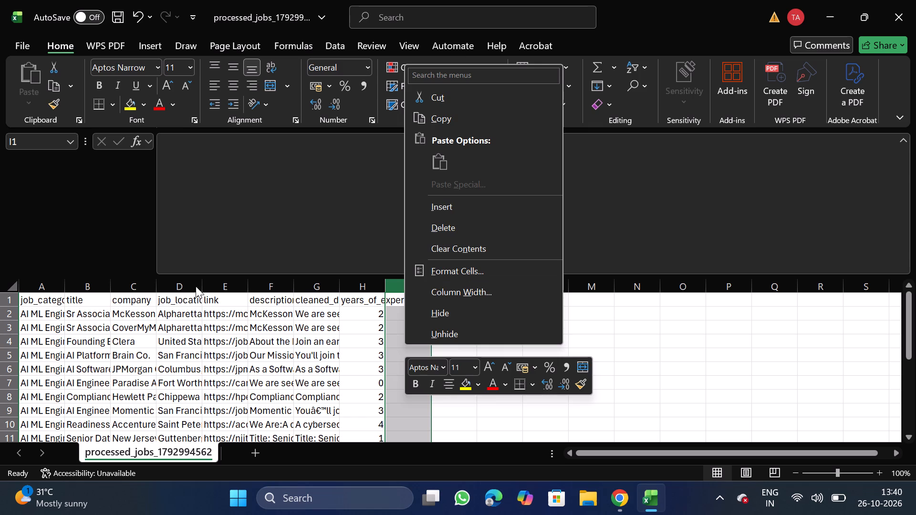
Move the link column after the years_of_experience column so it is the last column.
click(221, 282)
key(ctrl+x)
click(221, 282)
key(ctrl+x)
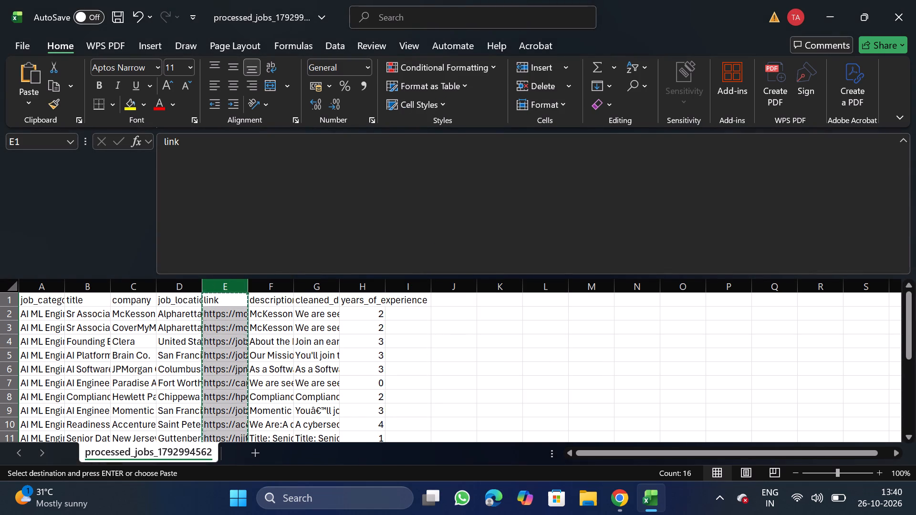
drag(411, 285, 417, 358)
right_click(417, 358)
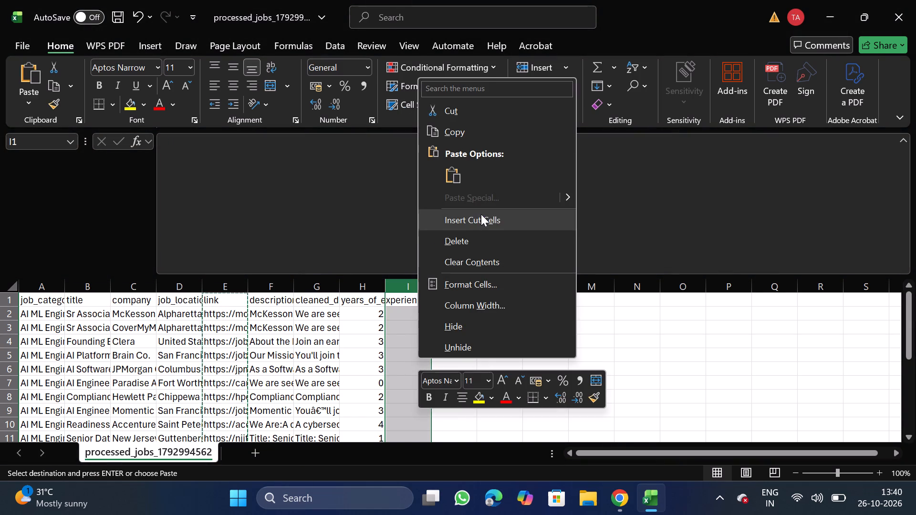
click(481, 214)
Move the years_of_experience column in front of the description column so it is column E.
click(312, 289)
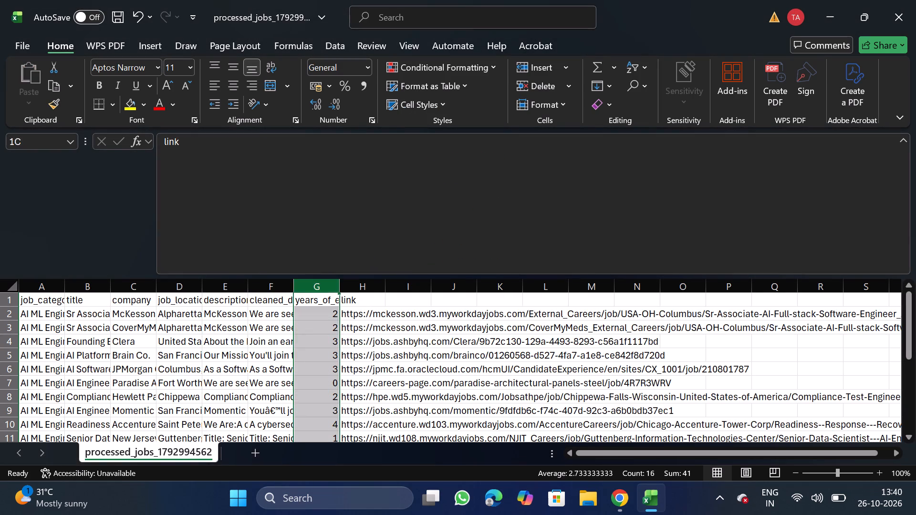
key(ctrl+x)
click(221, 294)
drag(226, 288, 208, 375)
right_click(208, 375)
click(277, 236)
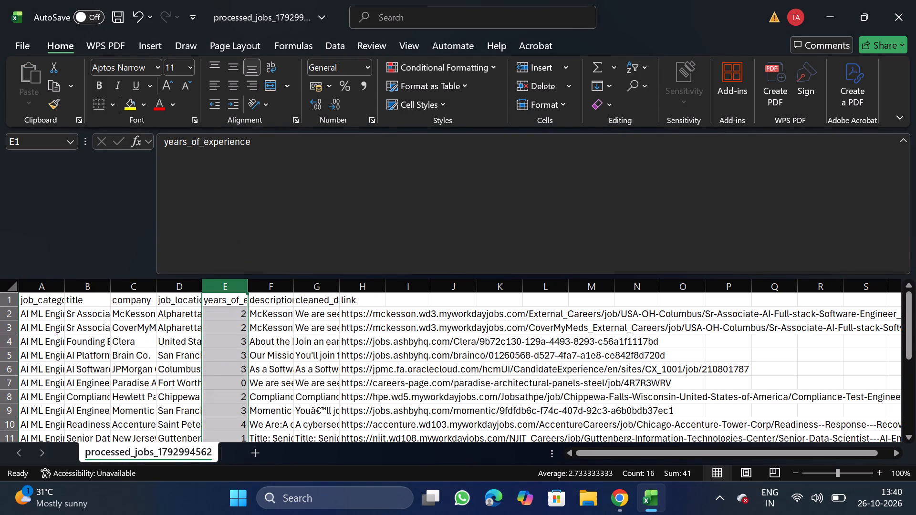
Rename the header of the cleaned description column (G1) as description, using the text copied from F1.
click(91, 283)
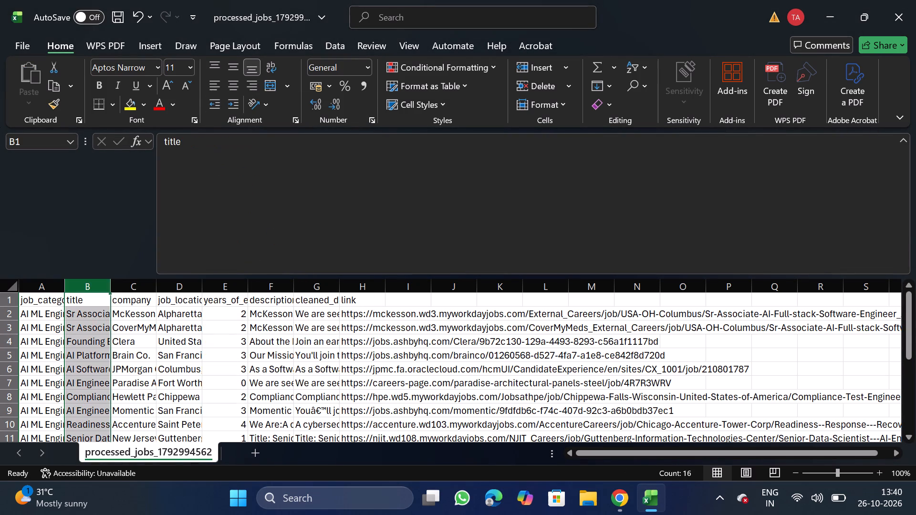
click(269, 304)
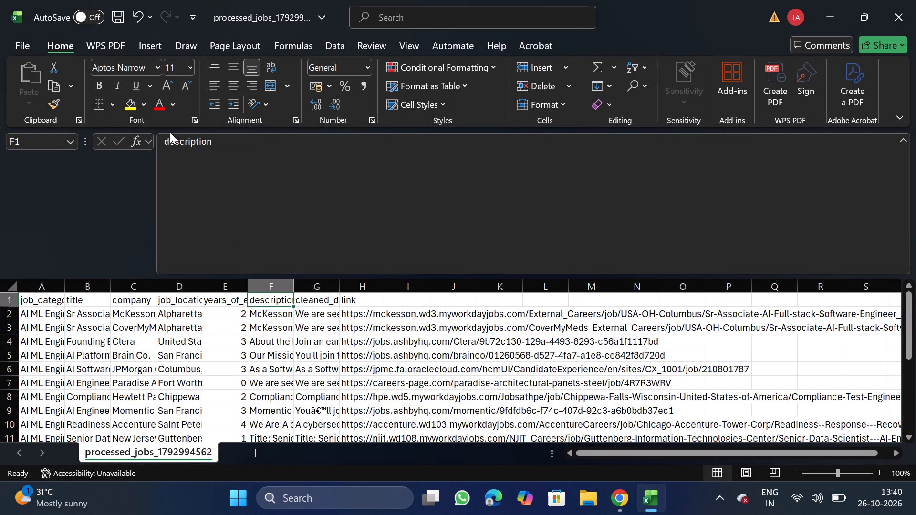
drag(161, 143, 229, 146)
key(ctrl+c)
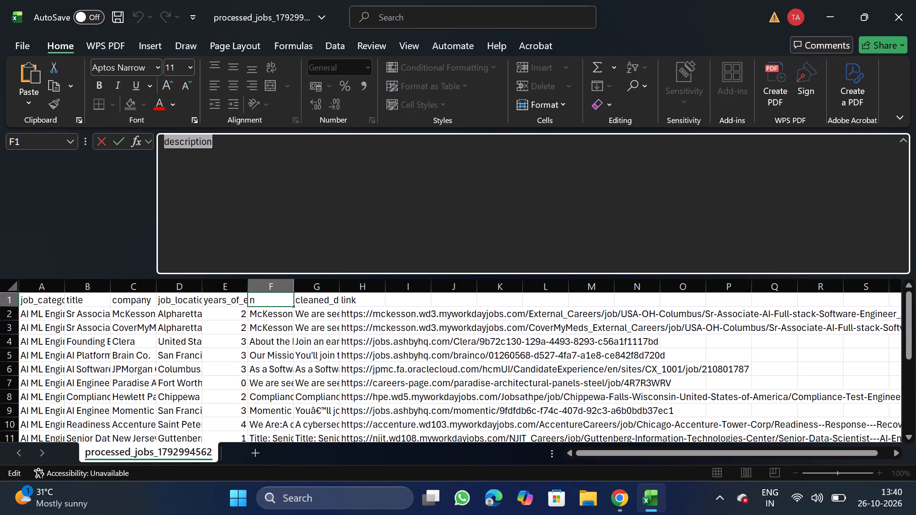
click(304, 290)
click(388, 224)
key(BackSpace)
key(BackSpace)
key(BackSpace)
key(BackSpace)
key(BackSpace)
key(BackSpace)
key(BackSpace)
key(BackSpace)
key(BackSpace)
key(BackSpace)
key(BackSpace)
key(BackSpace)
key(BackSpace)
key(BackSpace)
key(BackSpace)
key(BackSpace)
key(BackSpace)
key(BackSpace)
key(BackSpace)
key(BackSpace)
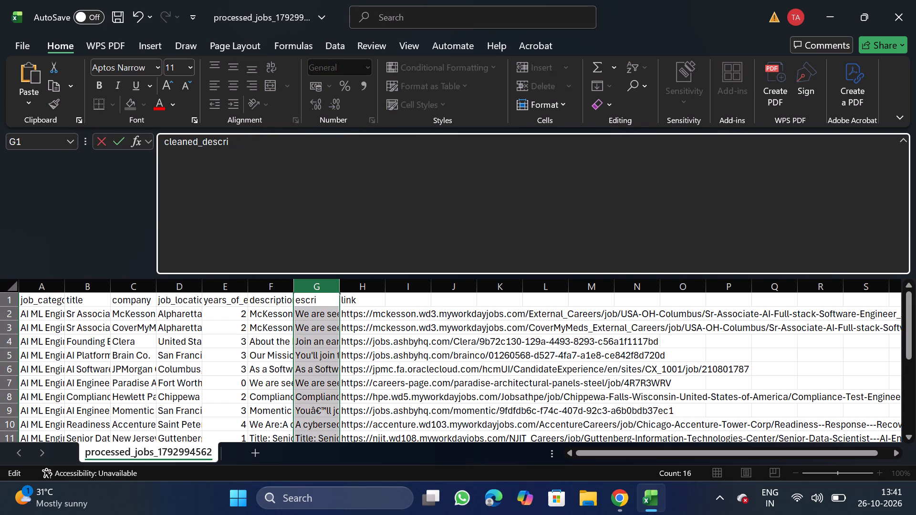
key(ctrl+v)
Rename header F1 as original_description, copying the name from the bulk upload CSV requirements on NextGenApply's Create Job page in Chrome.
click(277, 295)
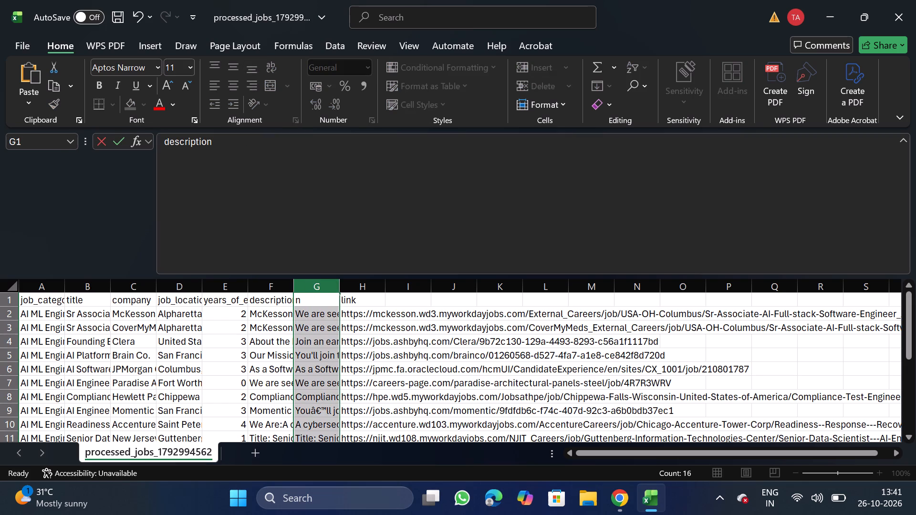
click(355, 237)
key(BackSpace)
key(BackSpace)
key(BackSpace)
key(BackSpace)
key(BackSpace)
key(BackSpace)
key(BackSpace)
key(BackSpace)
key(BackSpace)
key(BackSpace)
key(BackSpace)
key(BackSpace)
key(BackSpace)
key(BackSpace)
key(BackSpace)
key(BackSpace)
key(BackSpace)
key(BackSpace)
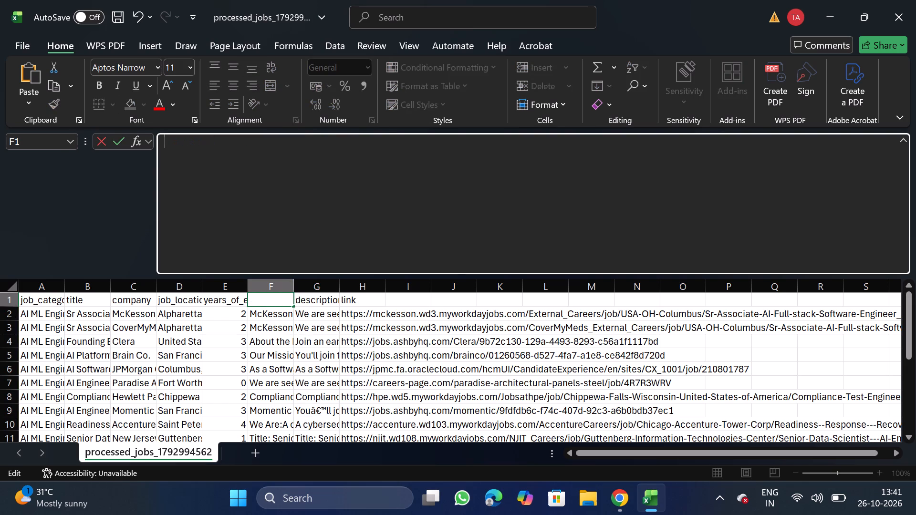
click(615, 500)
click(79, 147)
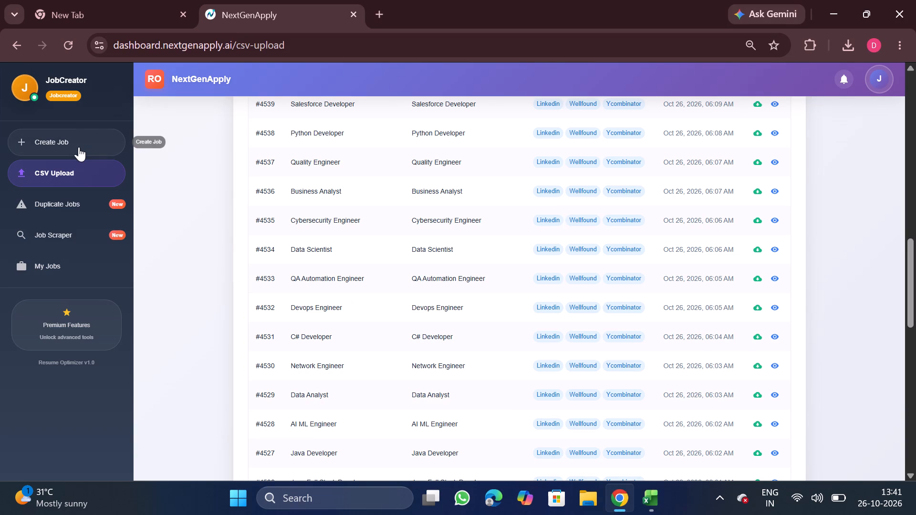
click(463, 130)
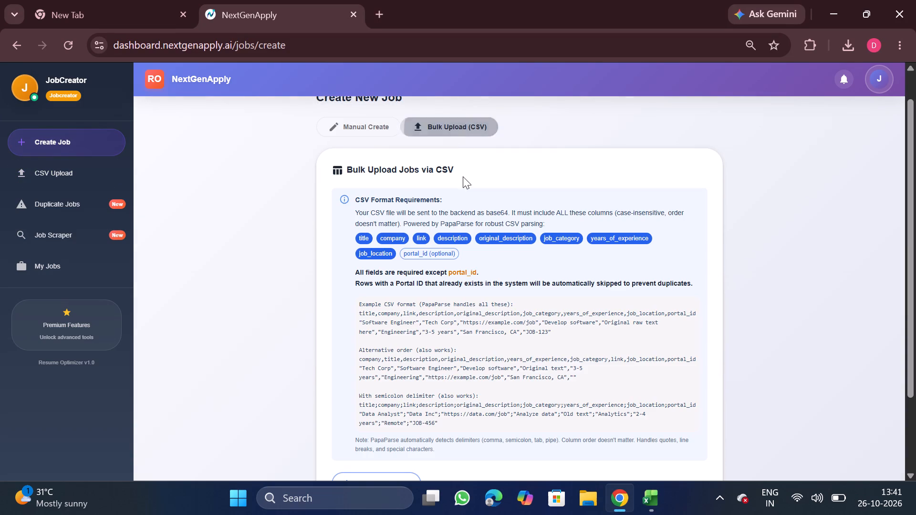
double_click(508, 238)
key(ctrl+c)
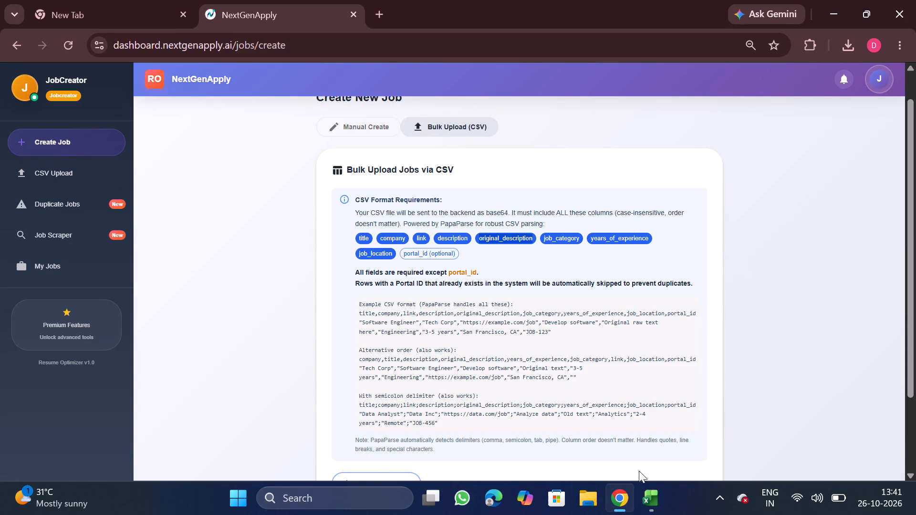
click(646, 495)
key(ctrl+v)
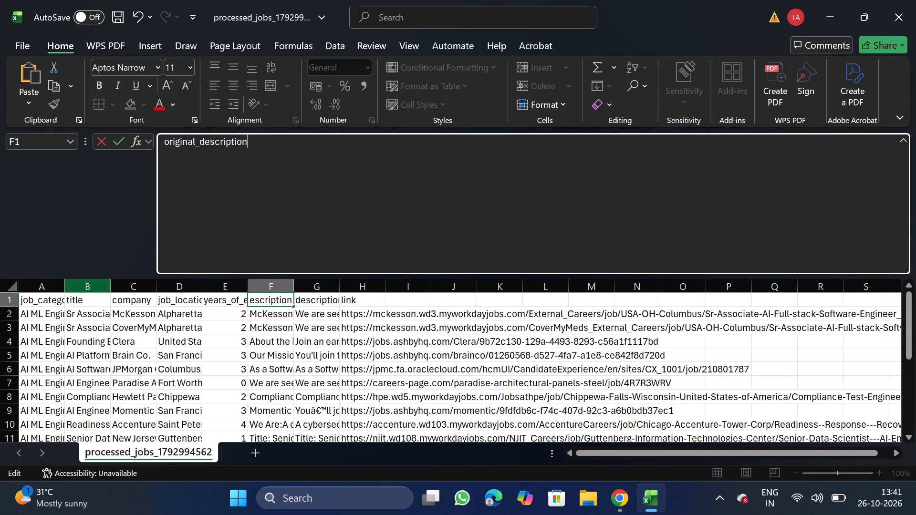
Filter the title column to blanks, delete all the filtered empty rows, and turn the filter off.
click(88, 285)
drag(339, 45, 503, 48)
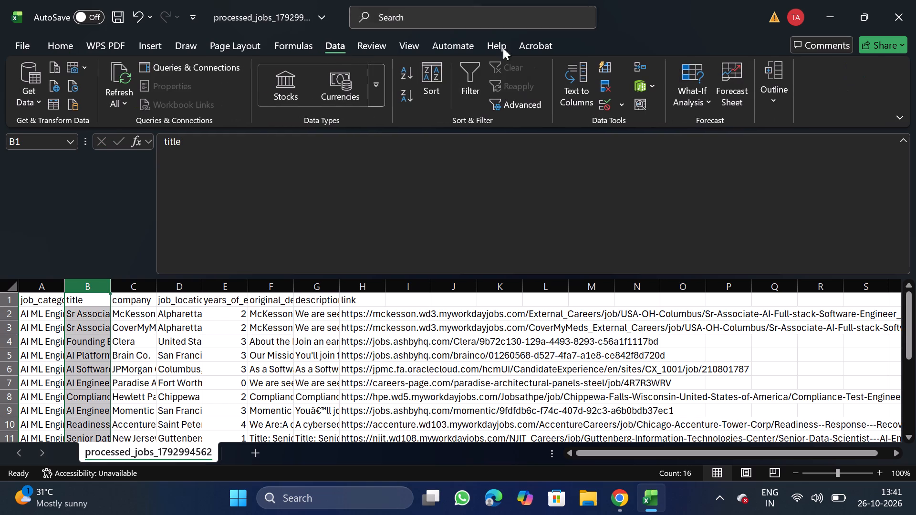
drag(503, 48, 472, 74)
click(472, 74)
click(106, 295)
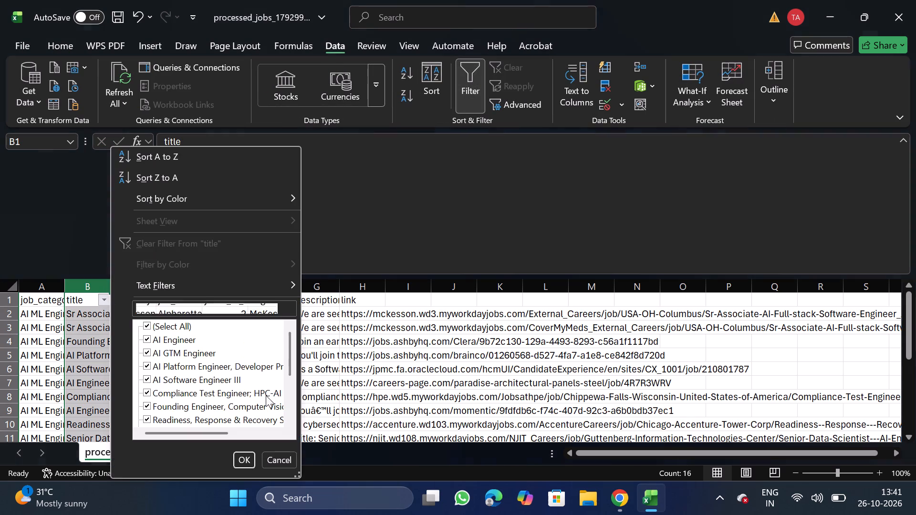
double_click(299, 477)
drag(299, 477, 708, 514)
click(175, 330)
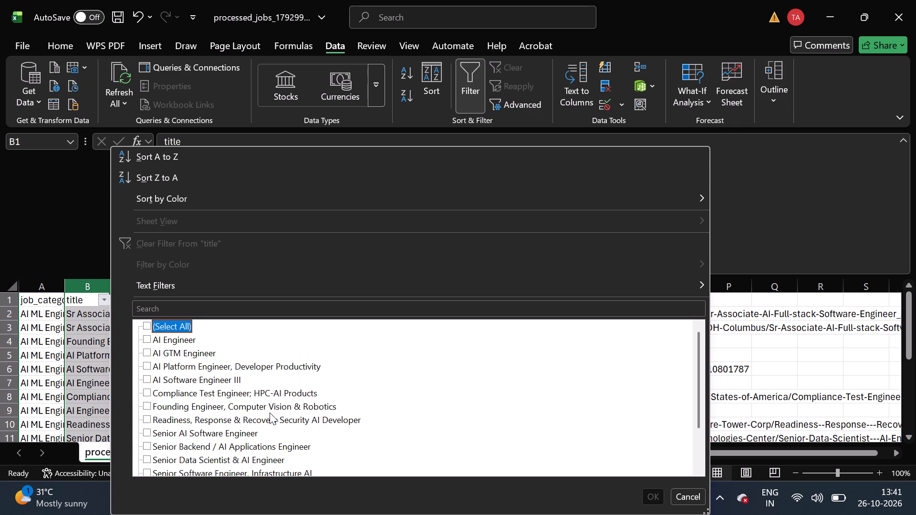
scroll(228, 458, down, 1)
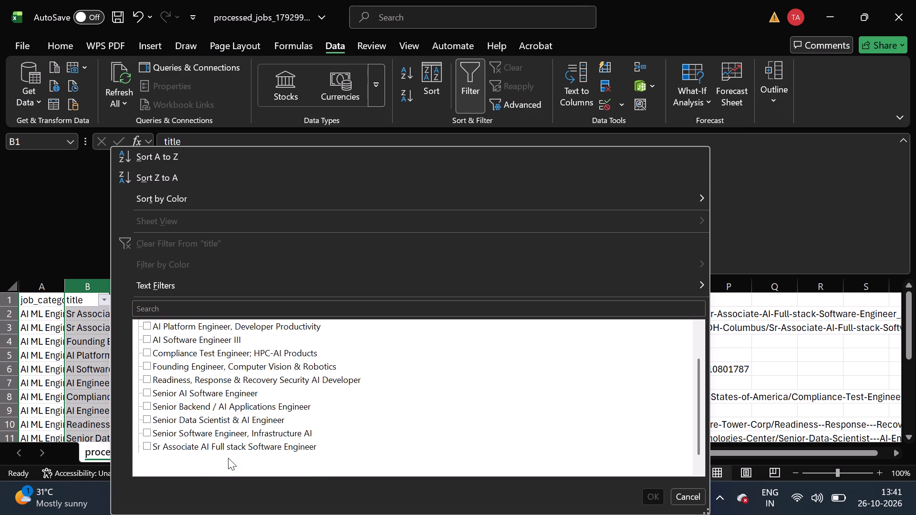
scroll(228, 458, down, 2)
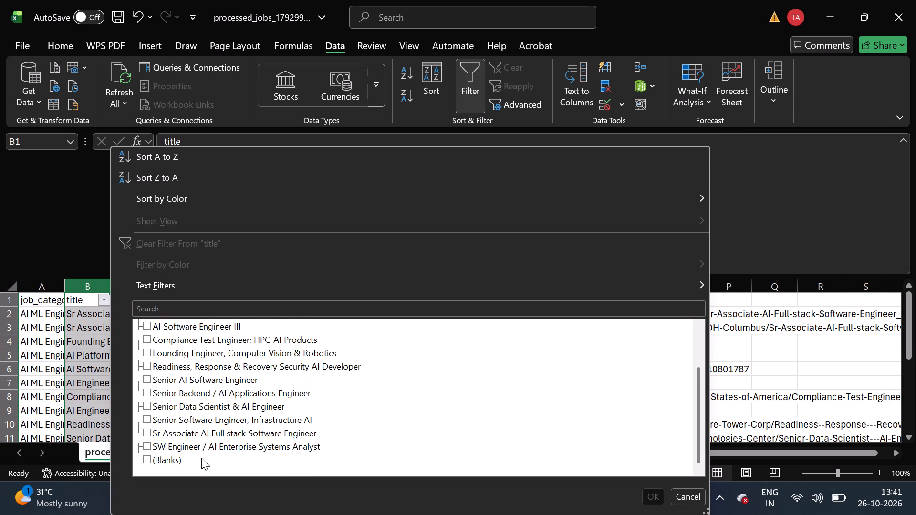
scroll(201, 458, down, 1)
click(165, 461)
click(652, 497)
click(0, 314)
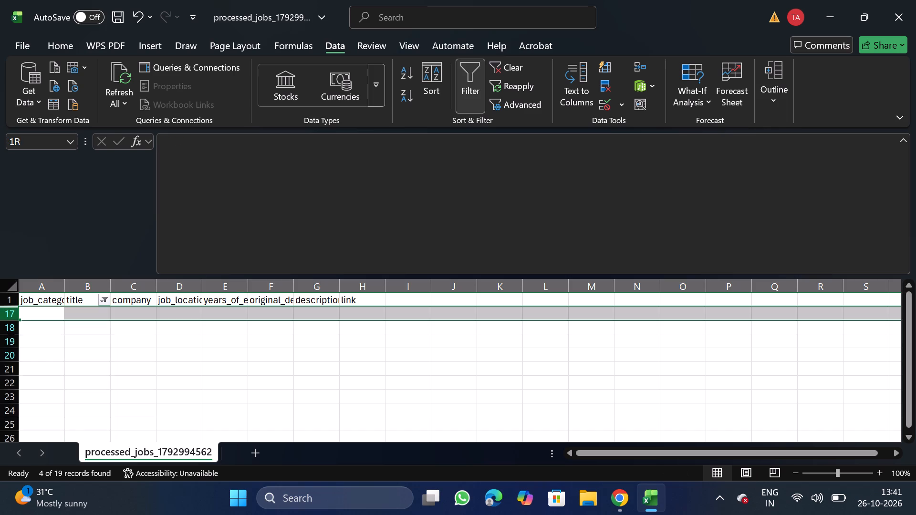
key(ctrl+shift+Down)
right_click(124, 346)
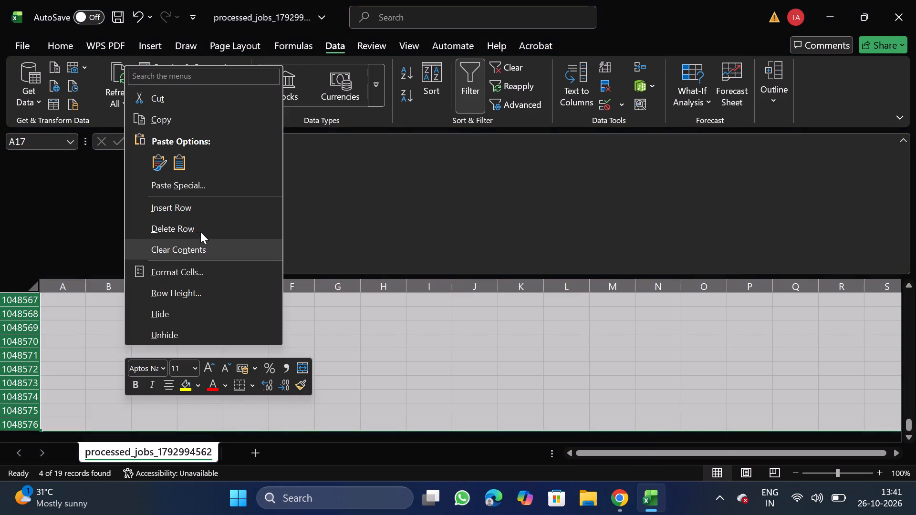
click(200, 232)
click(461, 90)
Check the title column for entries matching "enter" with a temporary filter.
click(96, 289)
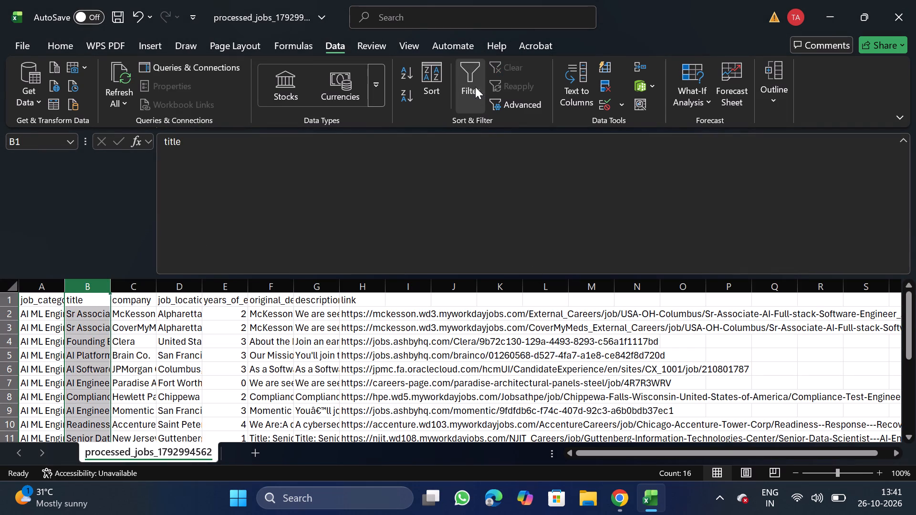
click(475, 87)
click(104, 302)
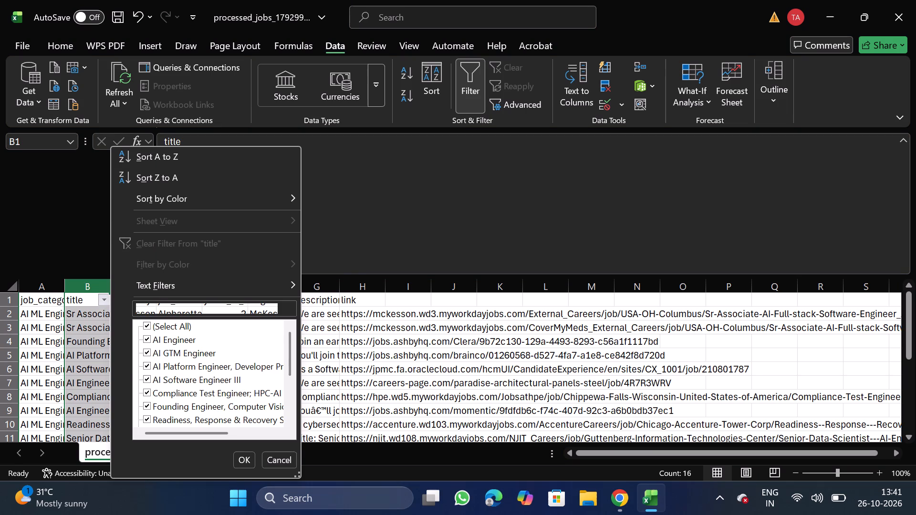
click(174, 304)
text(enterip)
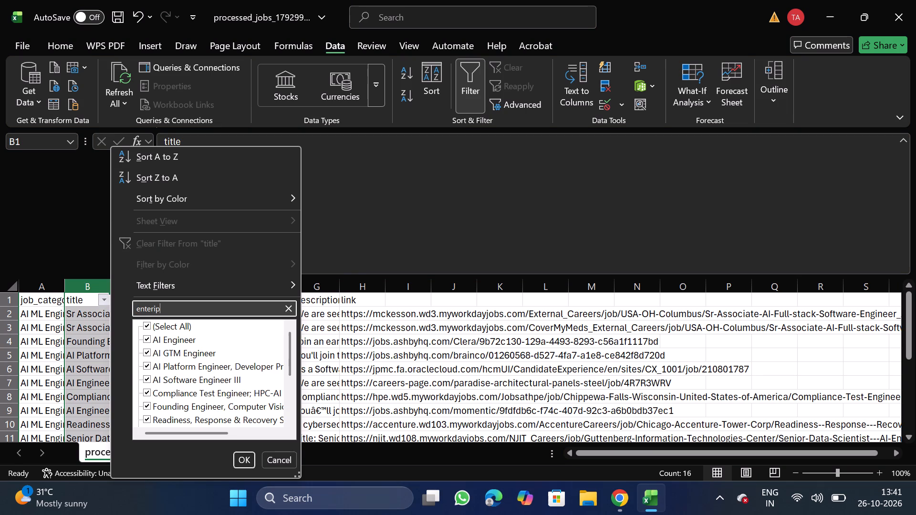
key(BackSpace)
key(BackSpace)
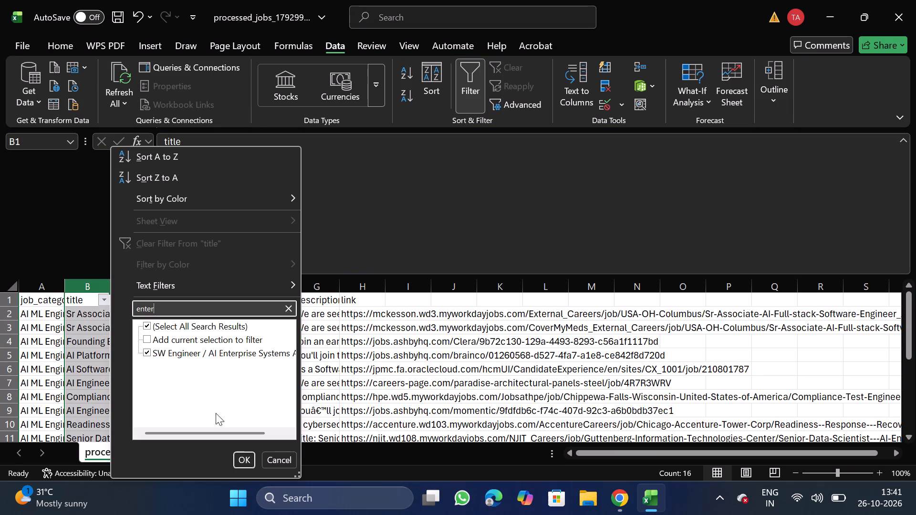
click(247, 459)
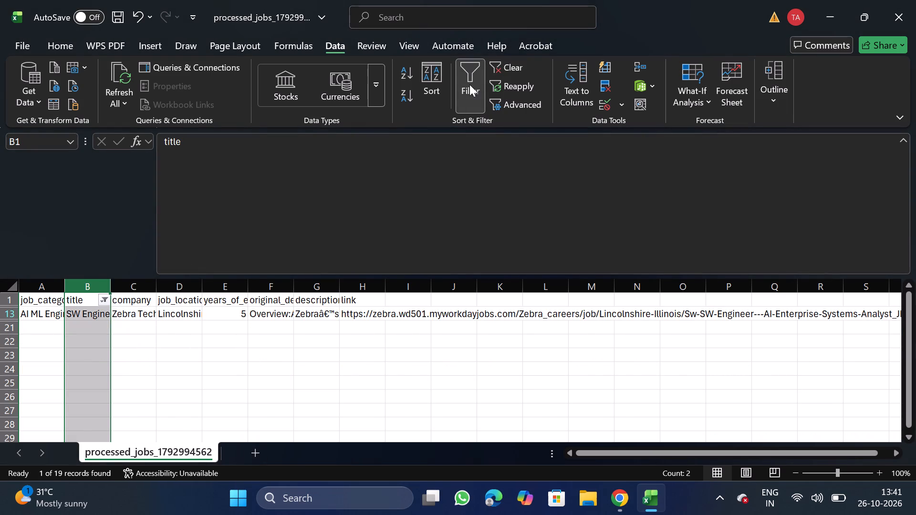
click(469, 84)
Move the filter from the title column to the company column and search its values for "walmart".
click(134, 286)
click(471, 83)
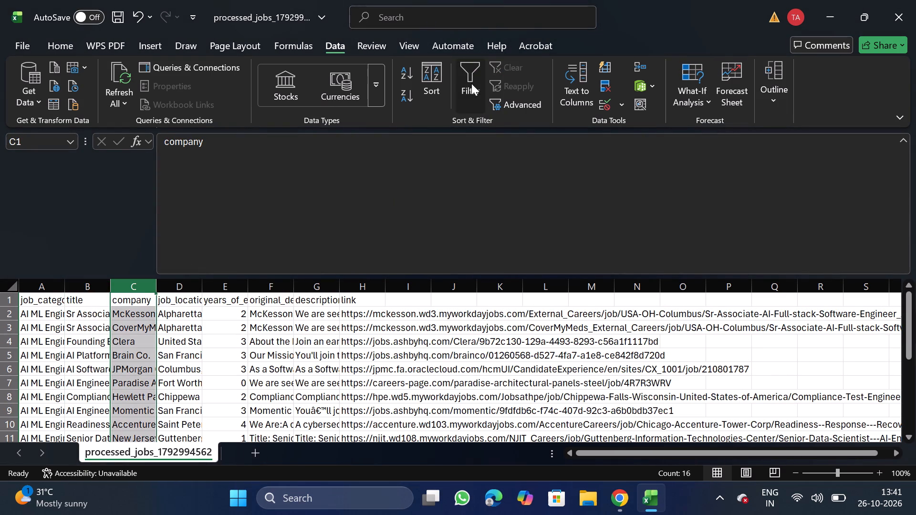
click(151, 299)
click(250, 309)
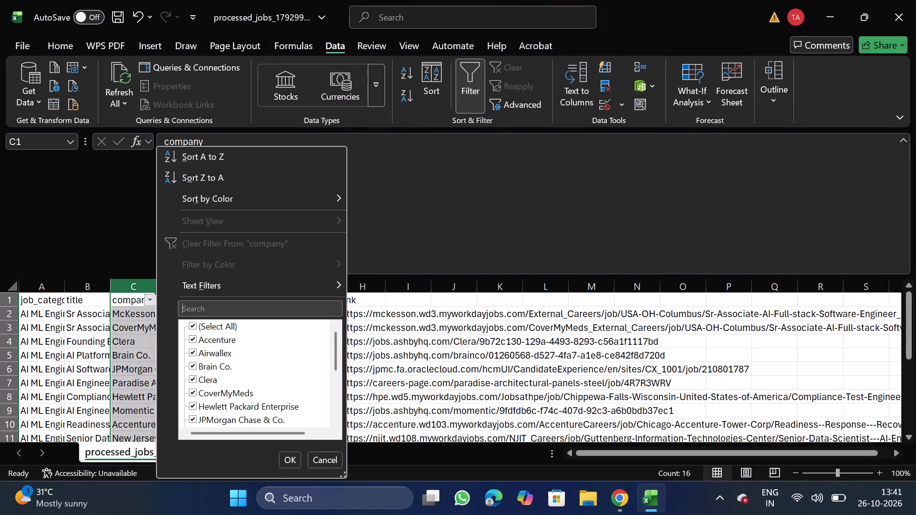
text(wal)
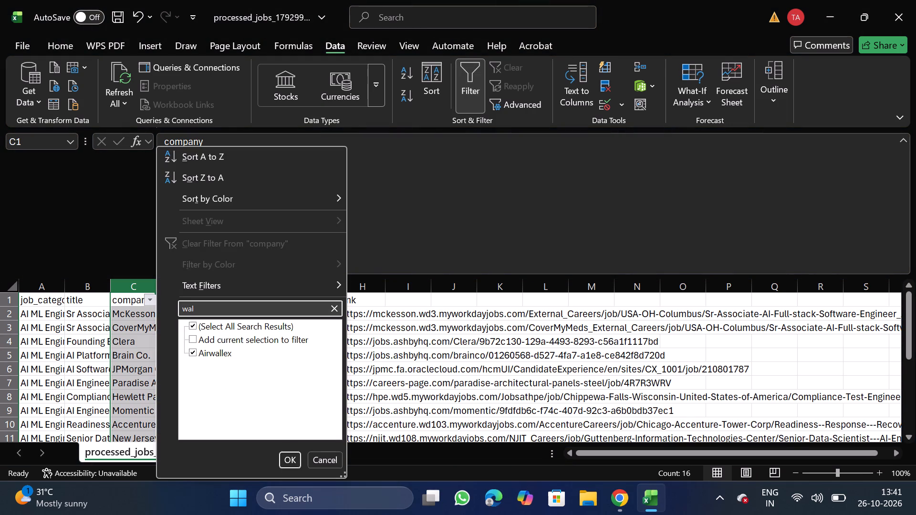
text(mart)
key(BackSpace)
key(BackSpace)
key(BackSpace)
key(BackSpace)
key(BackSpace)
key(BackSpace)
key(BackSpace)
key(BackSpace)
key(BackSpace)
key(BackSpace)
key(BackSpace)
key(BackSpace)
key(BackSpace)
key(BackSpace)
key(BackSpace)
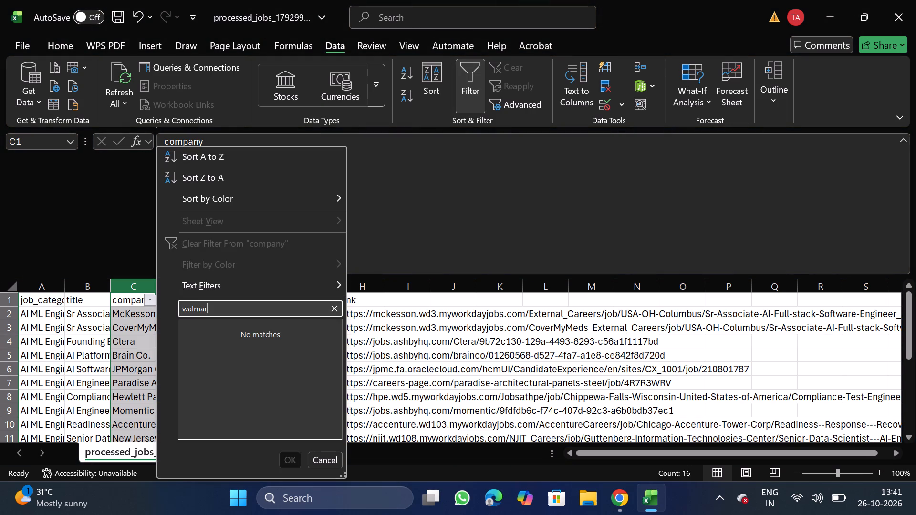
Search the company column's filter values for "dried".
text(dried)
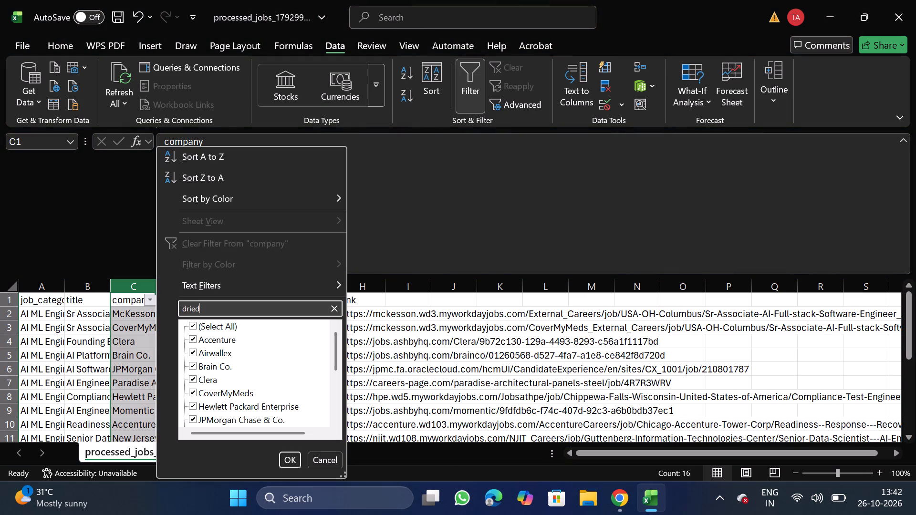
key(BackSpace)
key(BackSpace)
key(BackSpace)
key(BackSpace)
key(BackSpace)
key(BackSpace)
key(BackSpace)
key(BackSpace)
key(BackSpace)
key(BackSpace)
key(BackSpace)
key(BackSpace)
Search the company column's filter values for "capital".
text(capital)
key(BackSpace)
key(BackSpace)
key(BackSpace)
key(BackSpace)
key(BackSpace)
key(BackSpace)
key(BackSpace)
key(BackSpace)
key(BackSpace)
key(BackSpace)
key(BackSpace)
key(BackSpace)
key(BackSpace)
key(BackSpace)
key(BackSpace)
Search the company column's filter values for "under".
text(under)
key(BackSpace)
key(BackSpace)
key(BackSpace)
key(BackSpace)
key(BackSpace)
key(BackSpace)
key(BackSpace)
key(BackSpace)
key(BackSpace)
key(BackSpace)
key(BackSpace)
key(BackSpace)
key(BackSpace)
Search the company column's filter values for "hunt", repeating the search once to double-check.
text(hunt)
key(BackSpace)
key(BackSpace)
key(BackSpace)
key(BackSpace)
key(BackSpace)
key(BackSpace)
key(BackSpace)
key(BackSpace)
key(BackSpace)
key(BackSpace)
key(BackSpace)
key(BackSpace)
key(BackSpace)
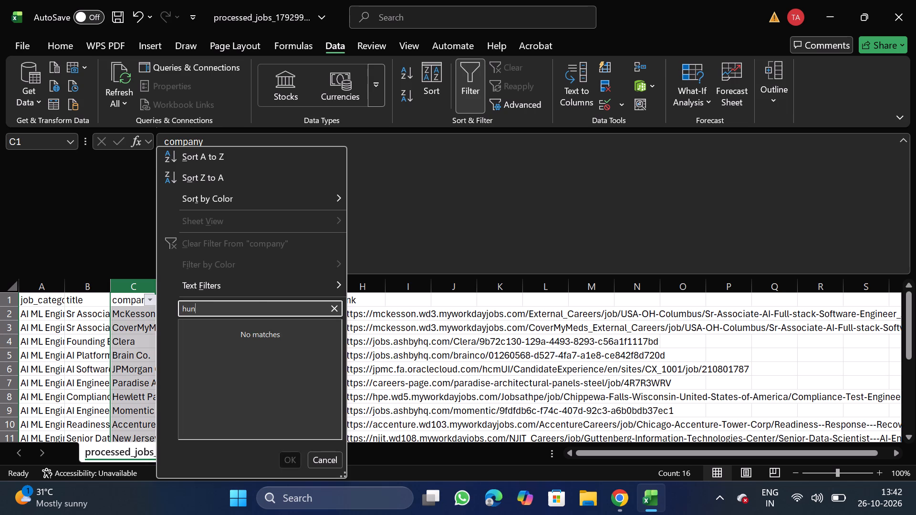
text(hu)
key(BackSpace)
text(unt)
key(BackSpace)
key(BackSpace)
key(BackSpace)
key(BackSpace)
key(BackSpace)
key(BackSpace)
key(BackSpace)
key(BackSpace)
key(BackSpace)
key(BackSpace)
key(BackSpace)
key(BackSpace)
key(BackSpace)
key(BackSpace)
key(BackSpace)
Search the company column's filter values for "skim".
text(skim)
key(BackSpace)
key(BackSpace)
key(BackSpace)
key(BackSpace)
key(BackSpace)
key(BackSpace)
key(BackSpace)
key(BackSpace)
key(BackSpace)
key(BackSpace)
key(BackSpace)
key(BackSpace)
key(BackSpace)
key(BackSpace)
Search the company column's filter values for "ap".
text(ap)
key(BackSpace)
key(BackSpace)
key(BackSpace)
key(BackSpace)
key(BackSpace)
key(BackSpace)
key(BackSpace)
key(BackSpace)
key(BackSpace)
key(BackSpace)
key(BackSpace)
Search the company column's filter values for "in landem" and dismiss the filter list without applying it.
text(in landem)
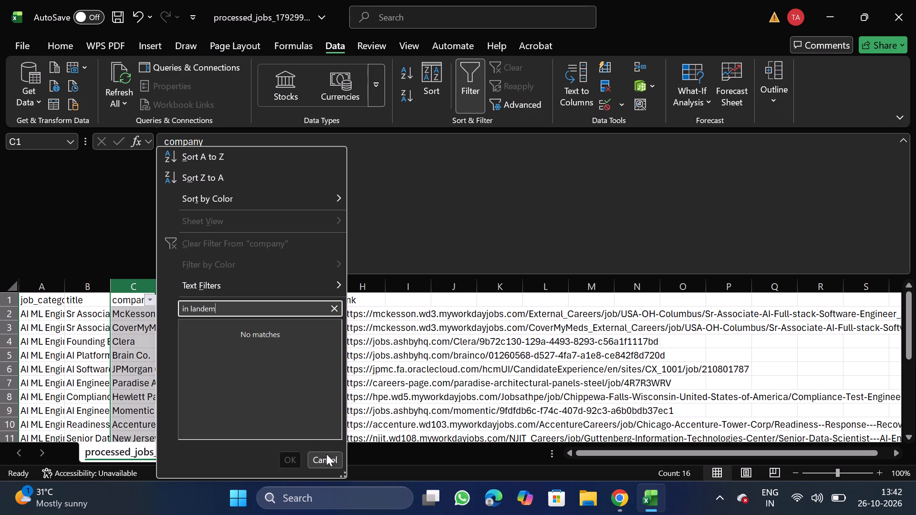
click(326, 458)
Look through the company names in the column's filter list, dismiss it, and turn the filter off.
click(154, 303)
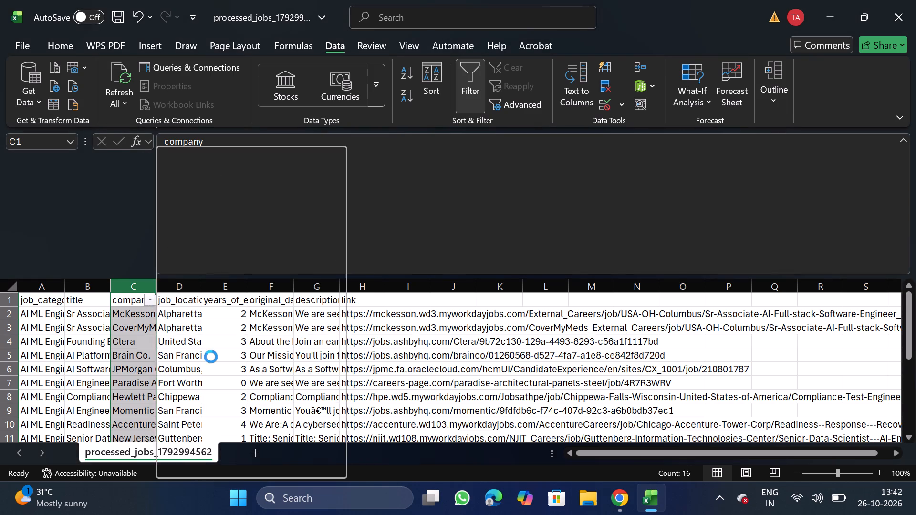
scroll(290, 419, down, 4)
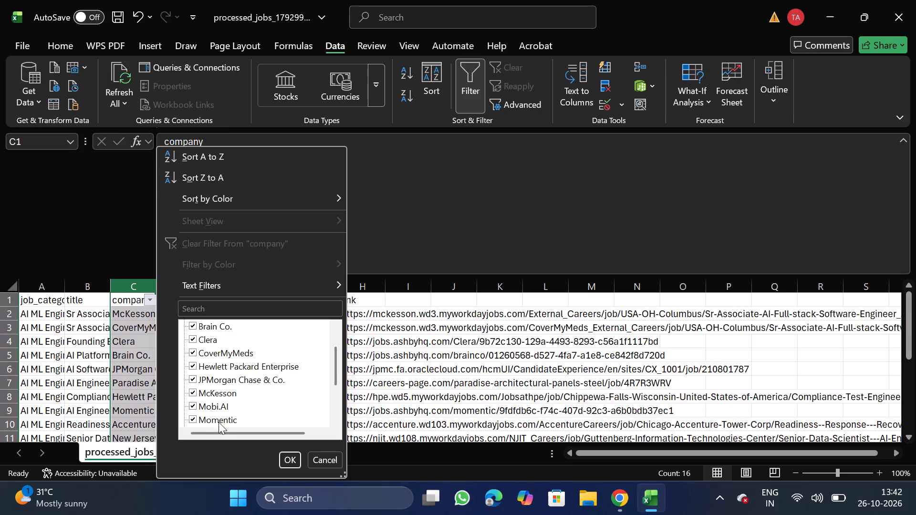
click(412, 395)
click(468, 84)
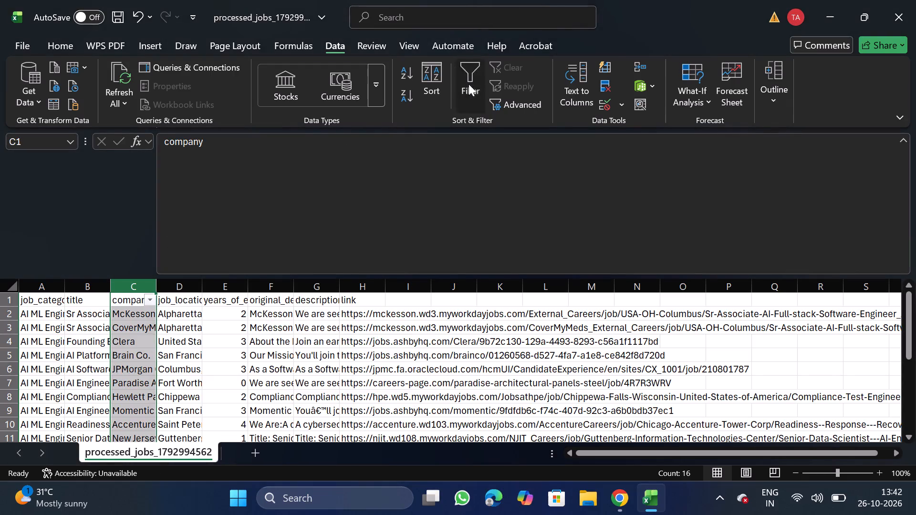
Save a CSV (Comma delimited) copy as AI ML_10_26 in the Daily Scraping jobs folder under Documents.
click(27, 46)
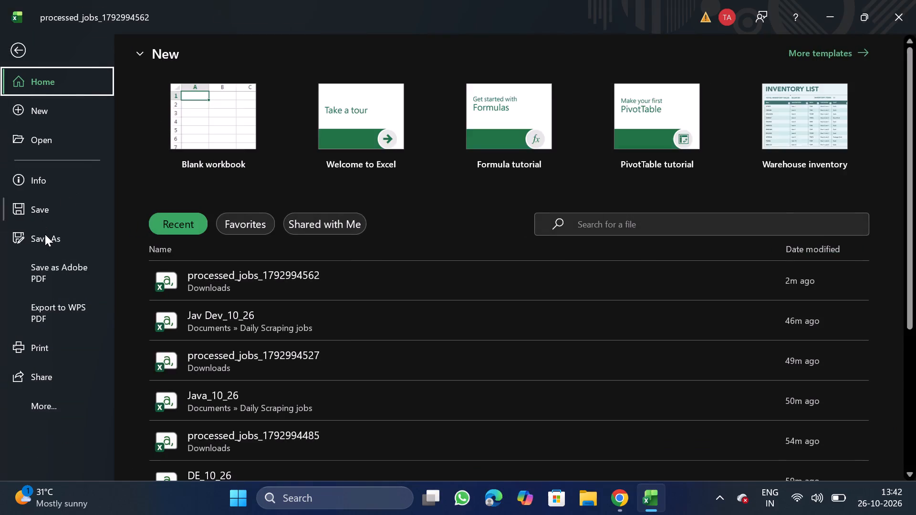
double_click(45, 235)
triple_click(219, 407)
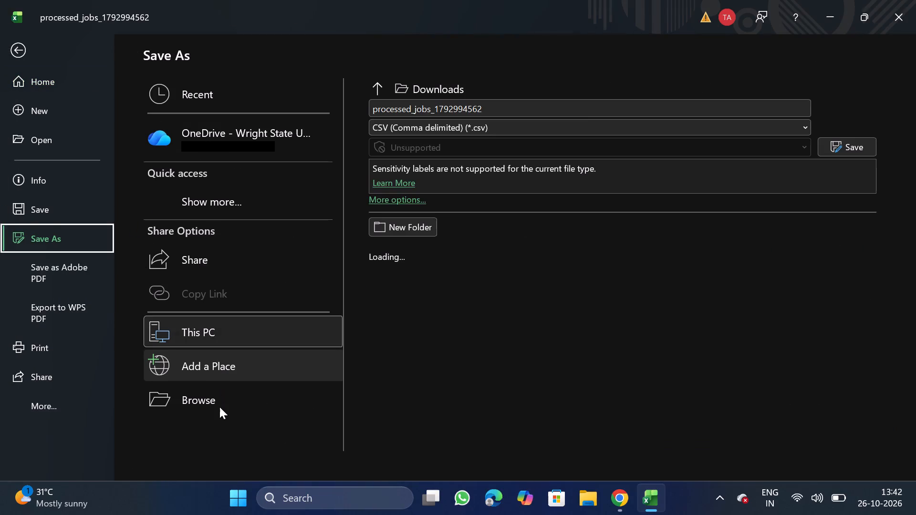
triple_click(219, 407)
click(219, 407)
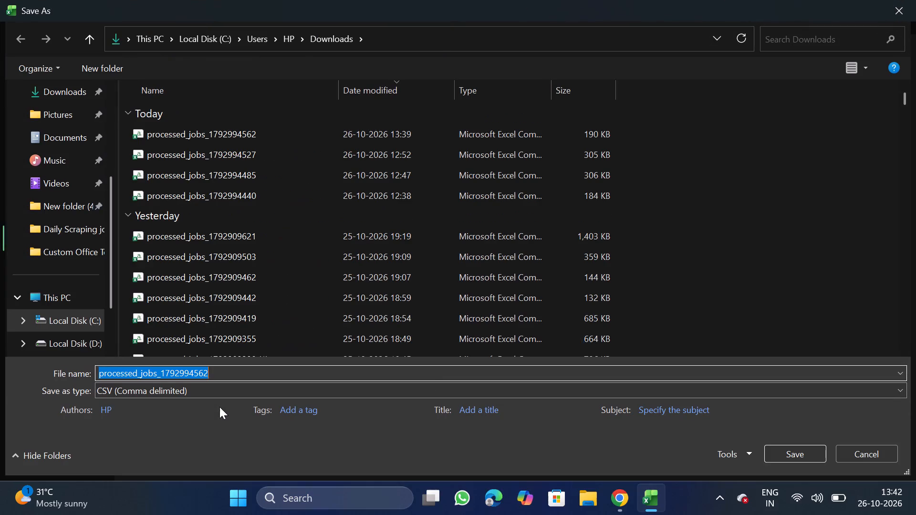
double_click(73, 131)
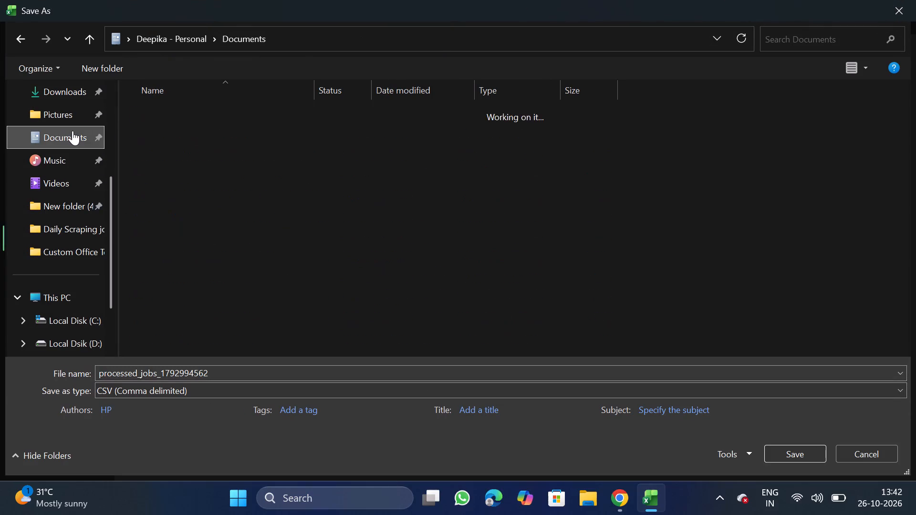
double_click(265, 165)
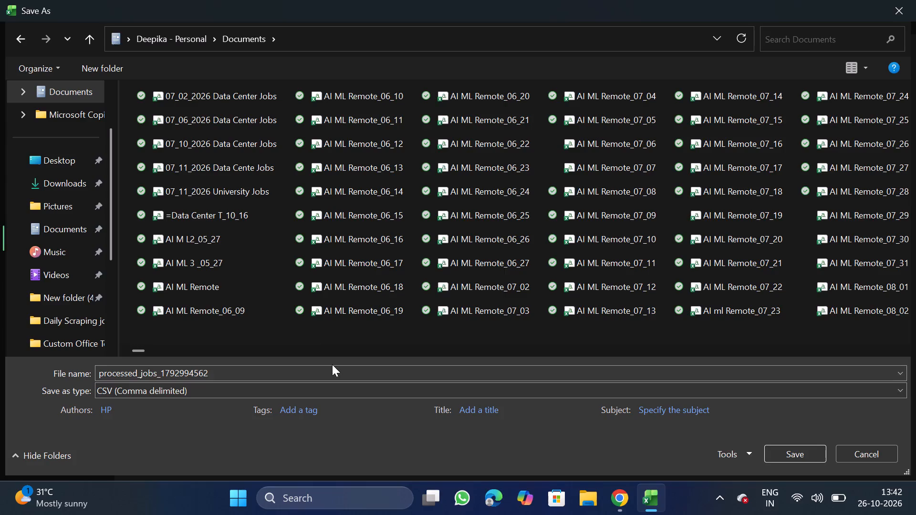
click(335, 374)
key(BackSpace)
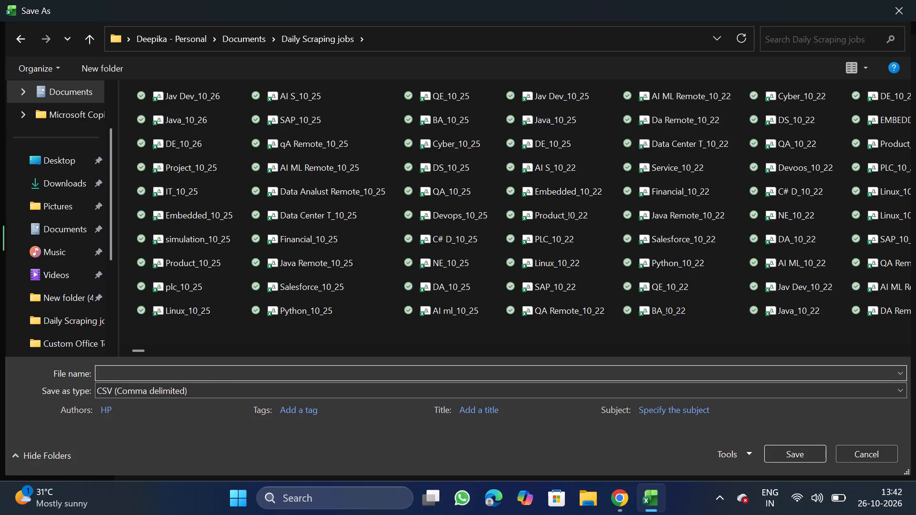
text(AI ML_10_26)
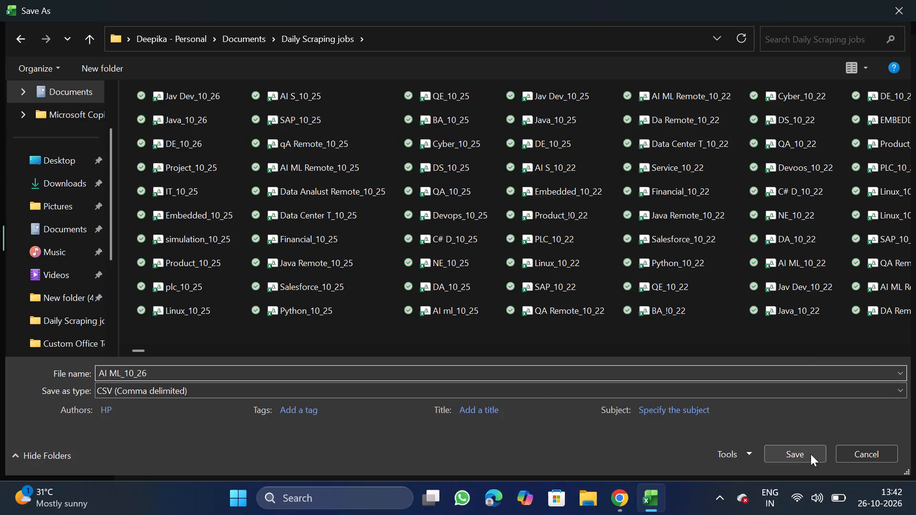
click(811, 454)
Switch to NextGenApply's bulk upload page in Chrome and choose AI ML_10_26 as the CSV file.
click(615, 514)
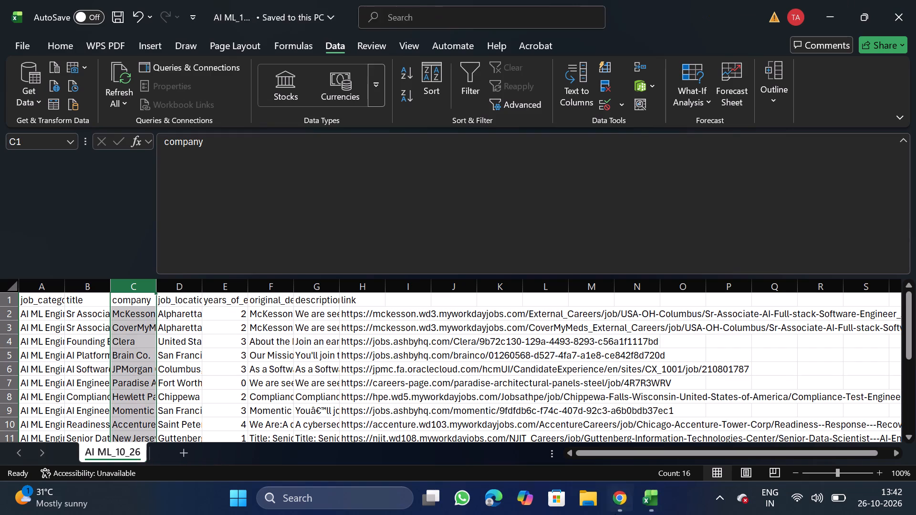
click(610, 506)
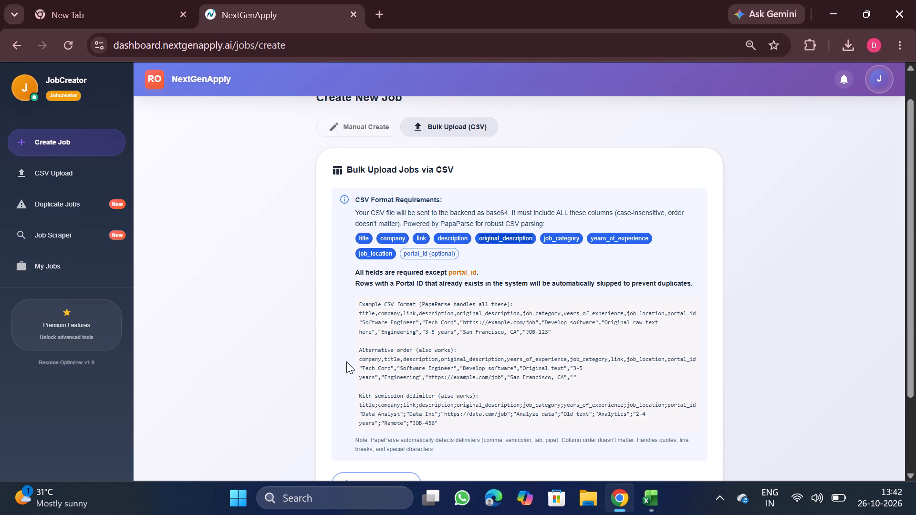
scroll(346, 361, down, 2)
click(401, 385)
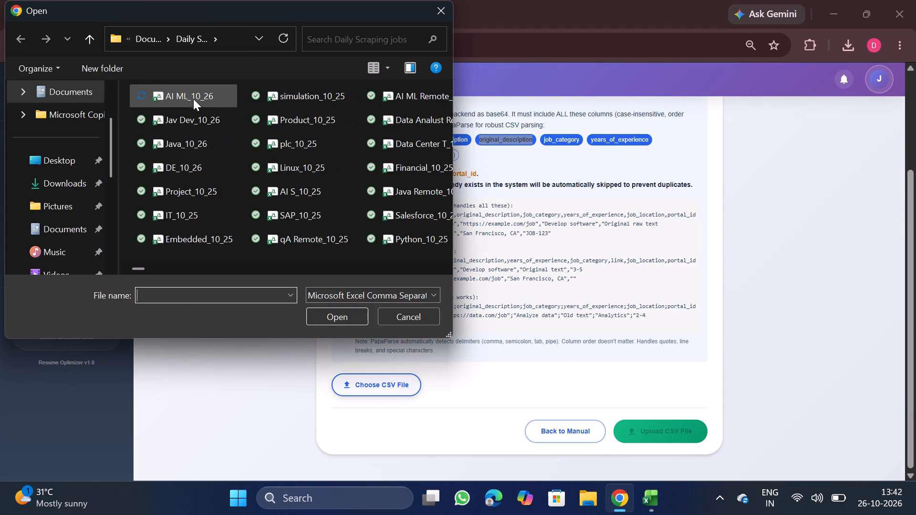
double_click(186, 99)
Look over the data preview of AI ML_10_26.csv and upload the file.
scroll(437, 296, down, 2)
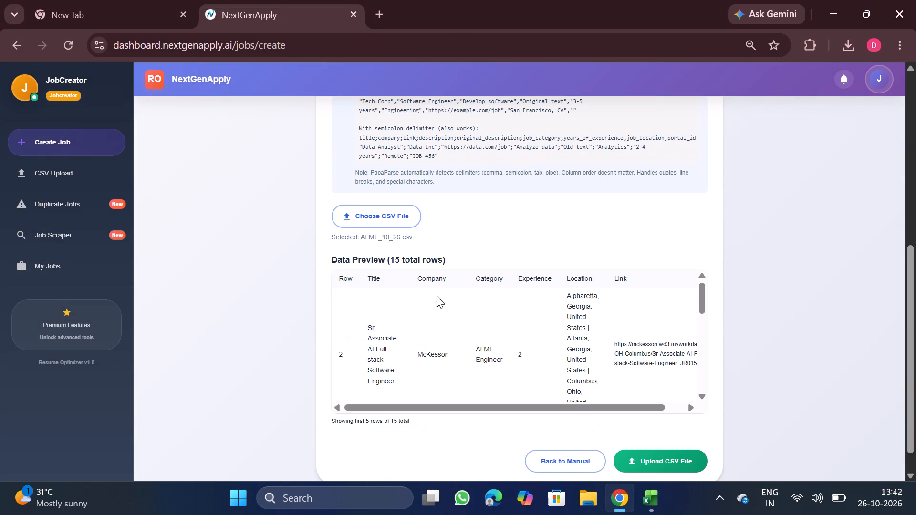
scroll(545, 312, down, 7)
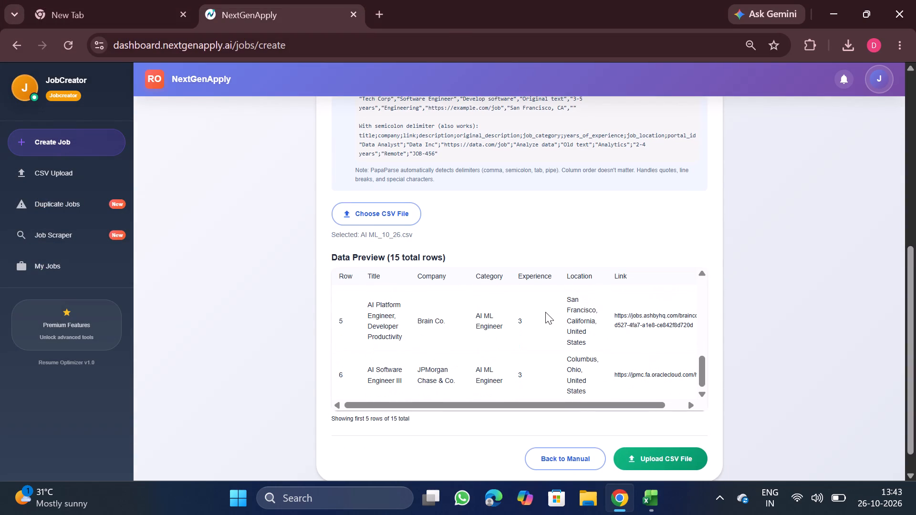
click(653, 434)
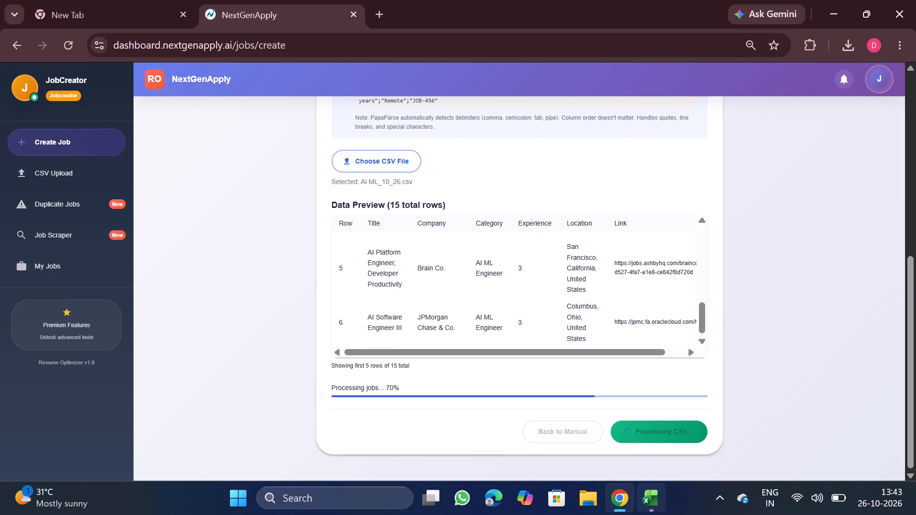
Close the AI ML_10_26 workbook in Excel.
click(717, 377)
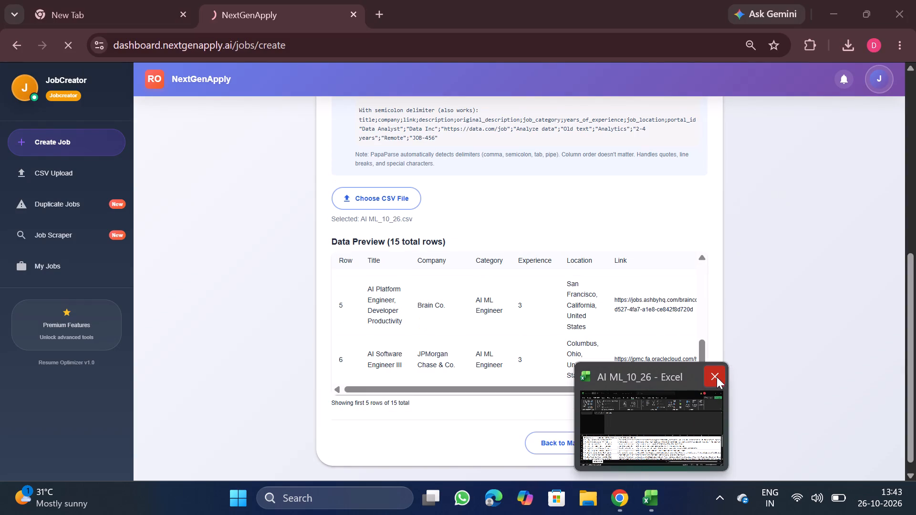
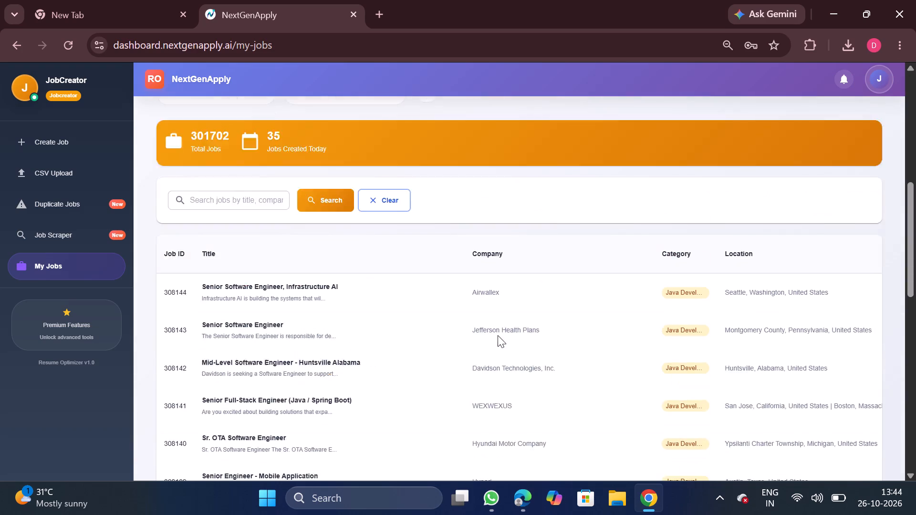
Return to the bulk CSV upload form for creating jobs and choose AI ML_10_26 as the CSV file.
scroll(498, 335, down, 1)
scroll(498, 335, up, 18)
click(71, 135)
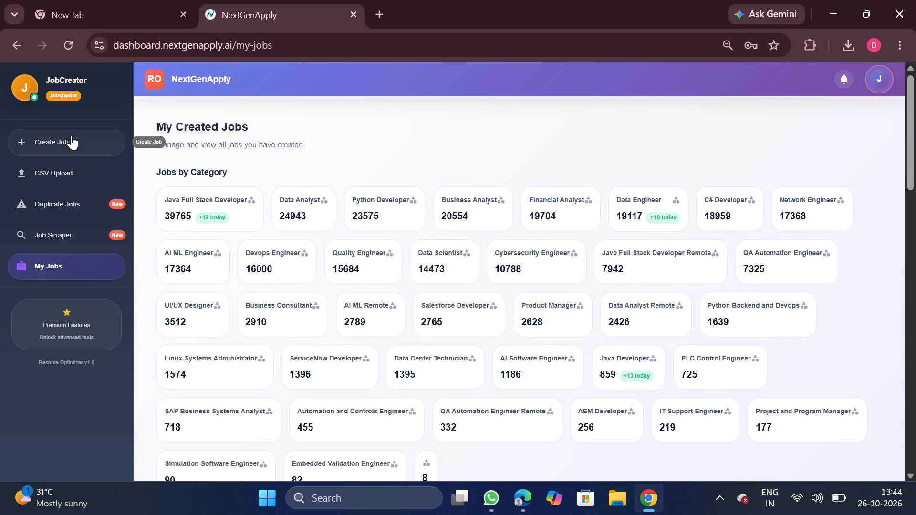
click(460, 153)
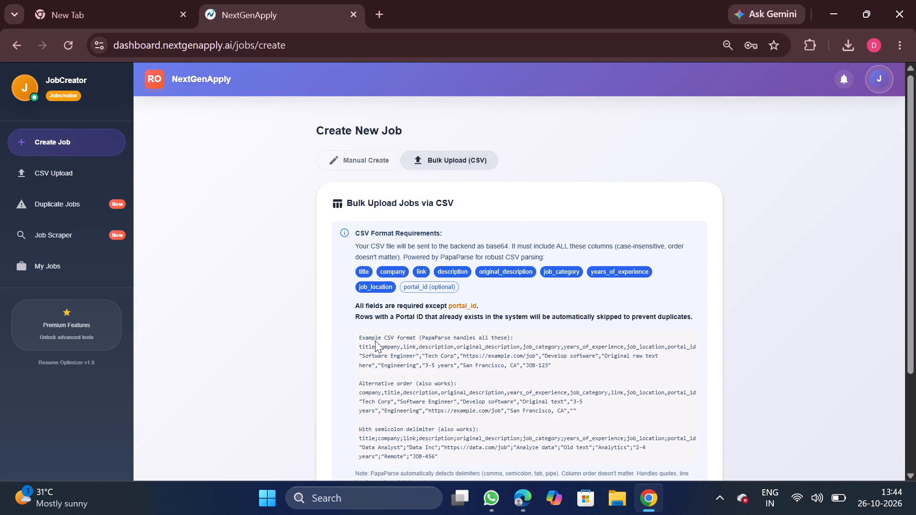
scroll(382, 372, down, 2)
click(395, 389)
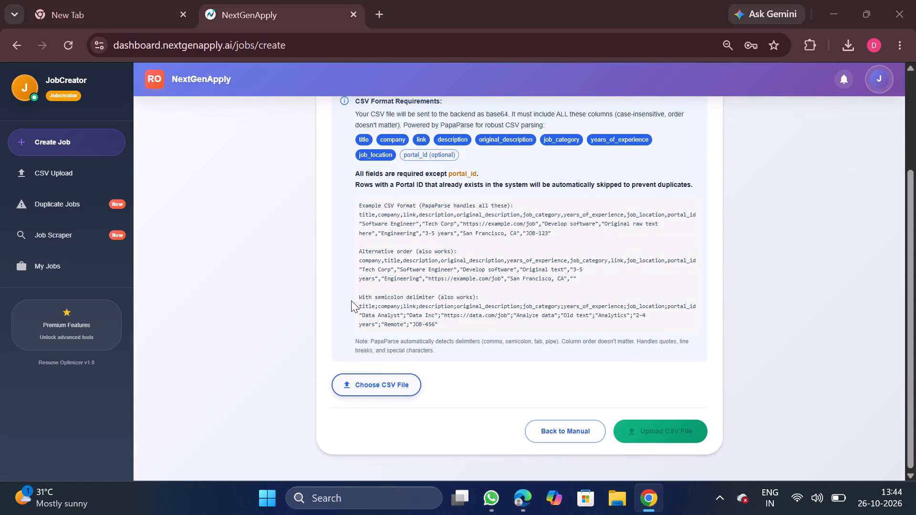
double_click(205, 100)
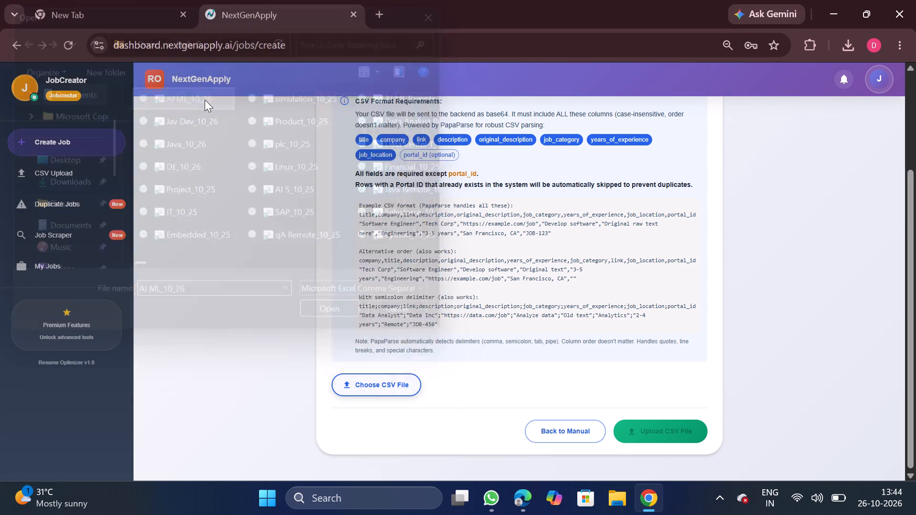
Look over the data preview of AI ML_10_26.csv and upload the file.
scroll(454, 316, down, 2)
scroll(561, 345, down, 2)
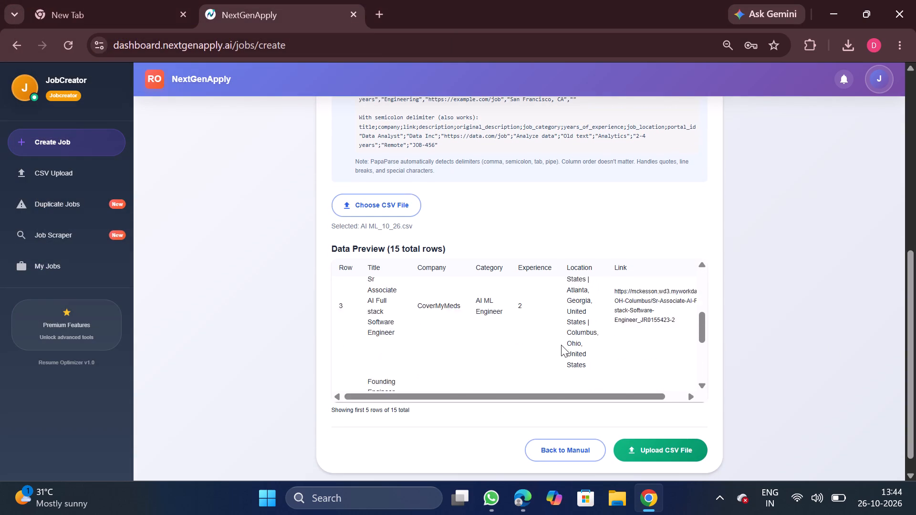
scroll(561, 345, down, 3)
click(671, 432)
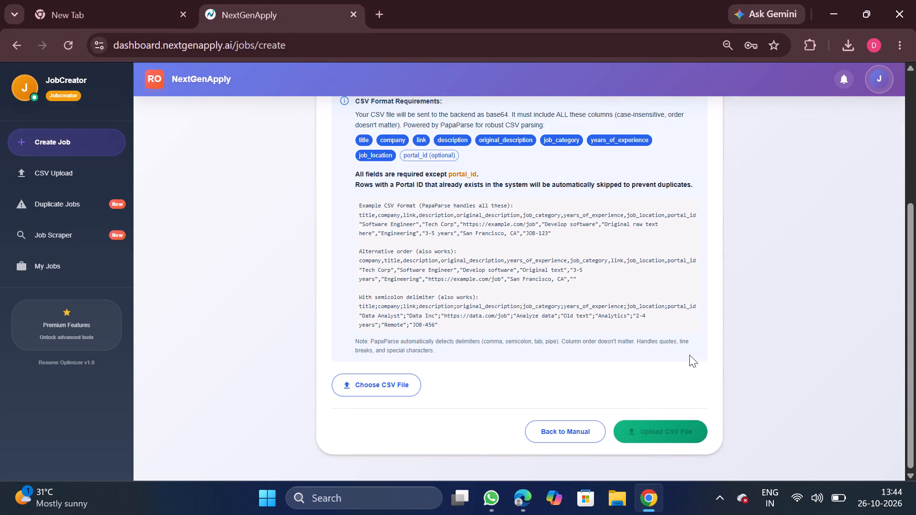
Download the processed CSV of the Data Analyst entry #4529 from the CSV upload history and open it in Excel.
scroll(573, 310, up, 2)
click(94, 175)
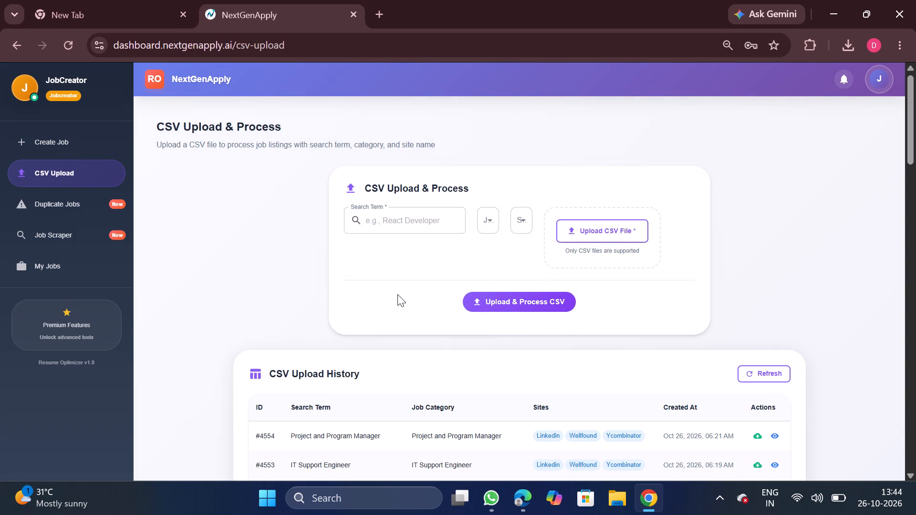
scroll(397, 294, down, 3)
scroll(481, 361, down, 1)
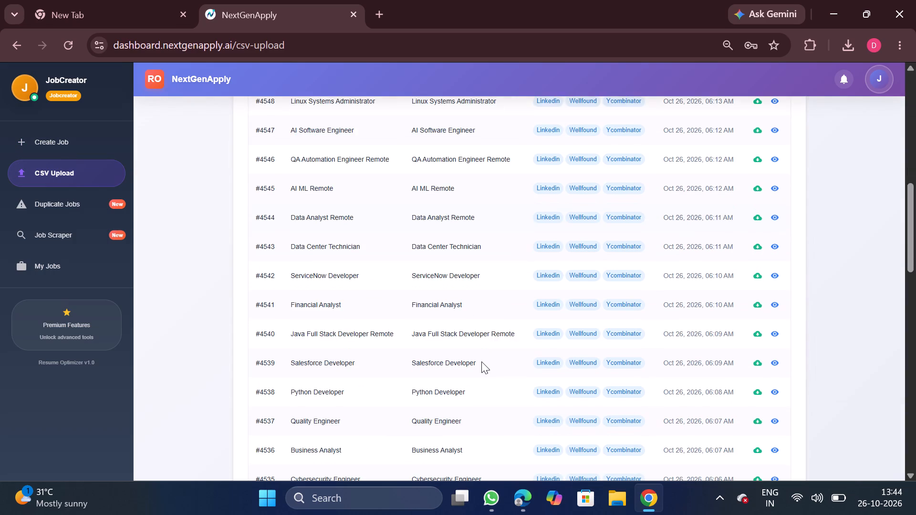
scroll(481, 361, down, 3)
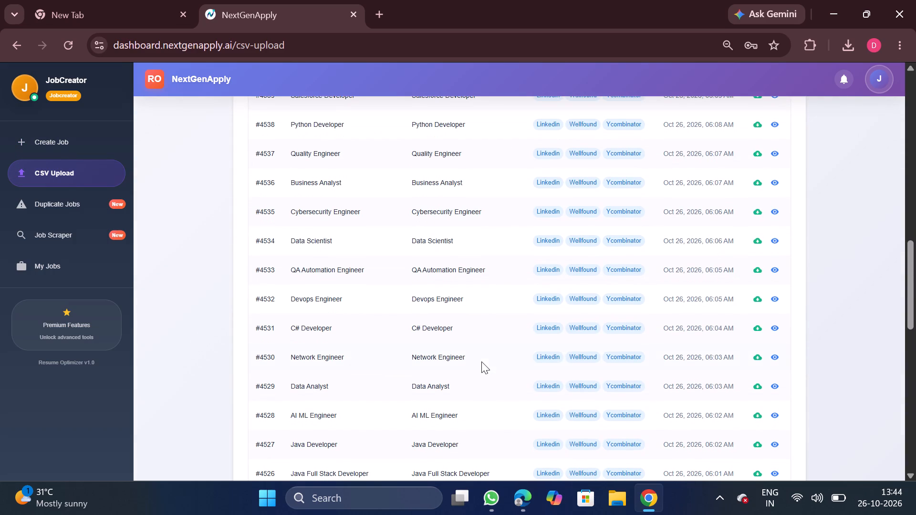
scroll(624, 408, up, 1)
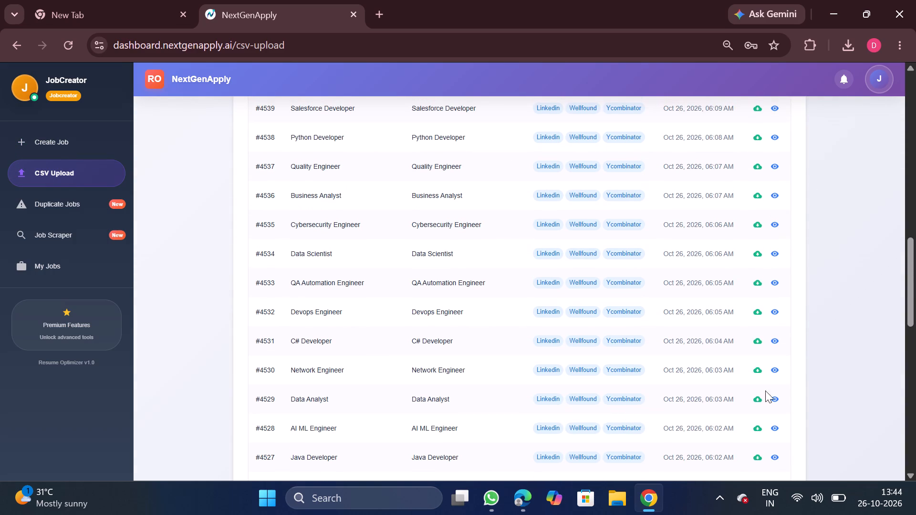
click(754, 398)
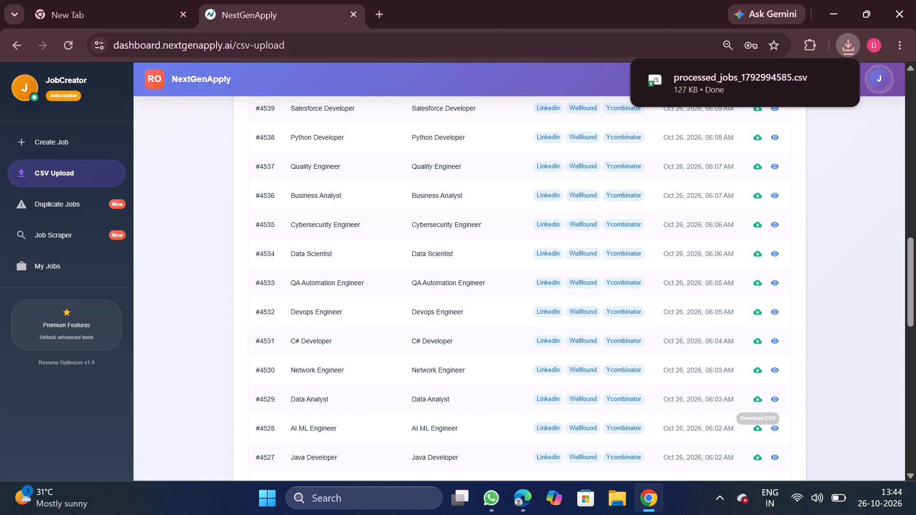
click(718, 78)
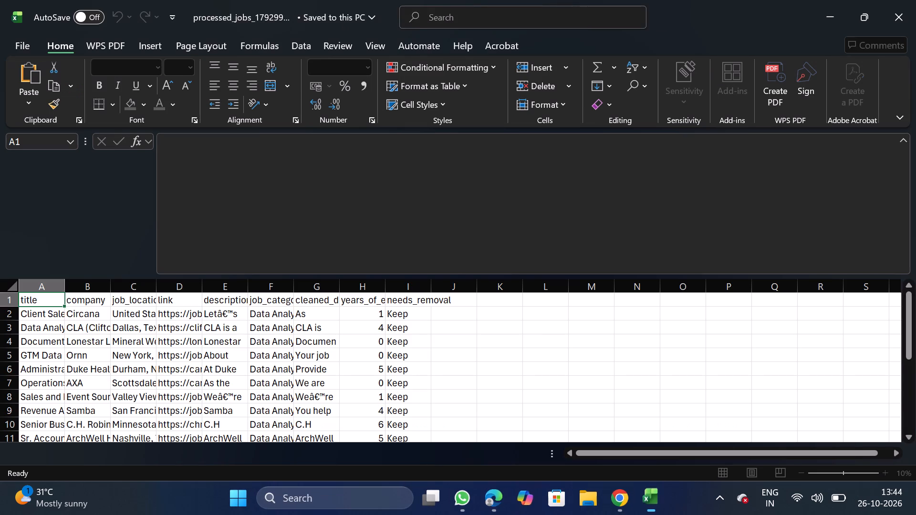
Run Remove Duplicates on the whole Data Analyst sheet, comparing only the company column.
click(183, 346)
key(ctrl+a)
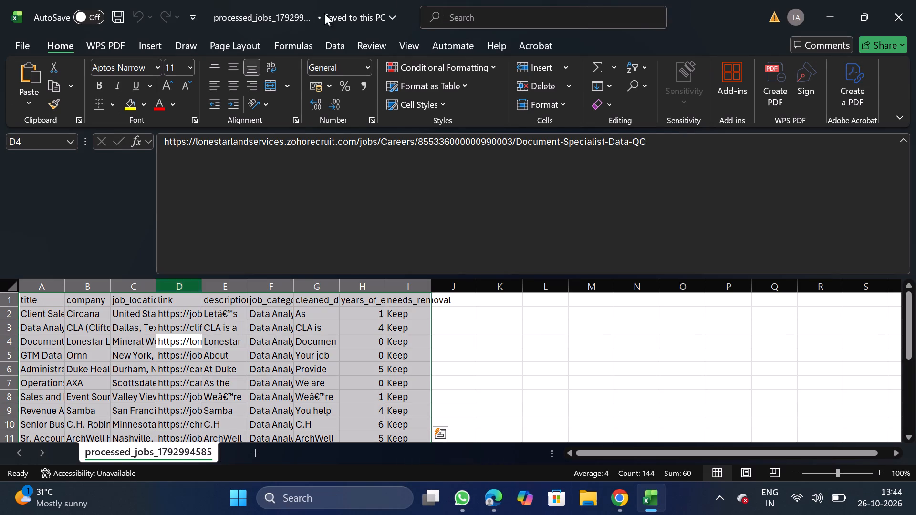
click(325, 40)
click(605, 86)
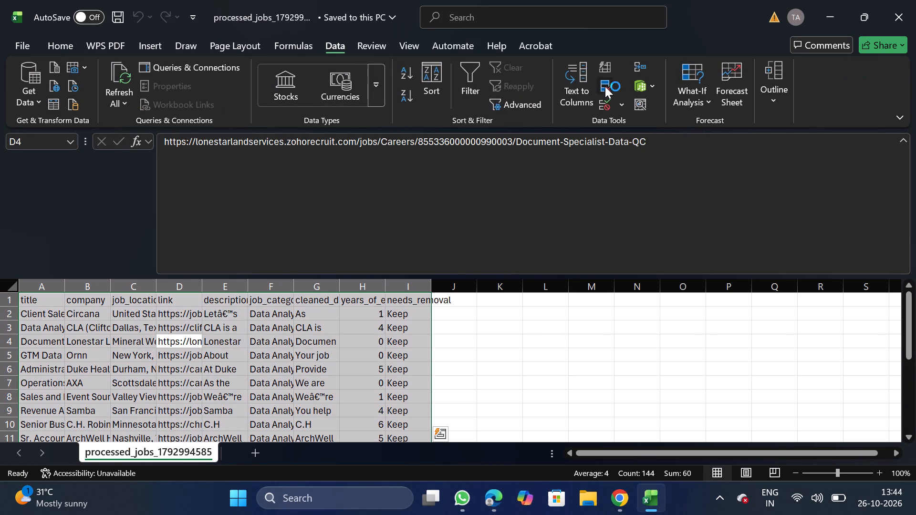
click(201, 215)
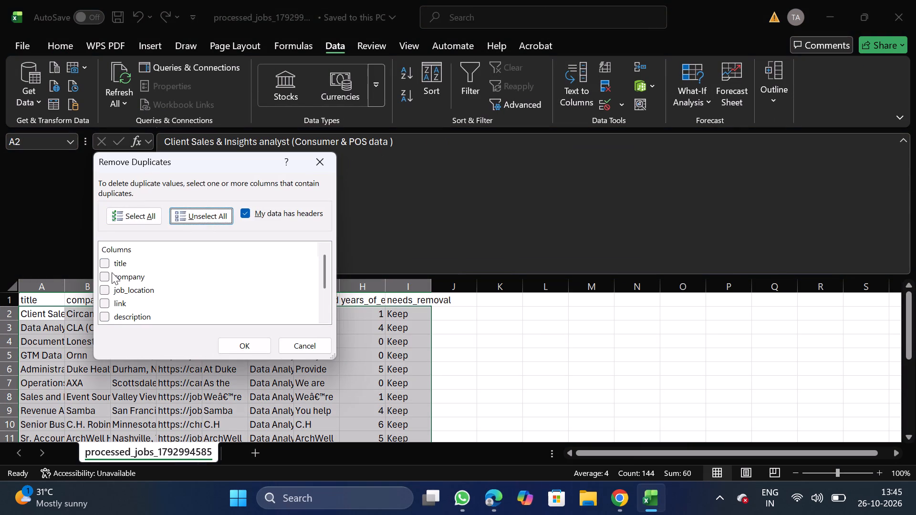
click(104, 278)
click(252, 351)
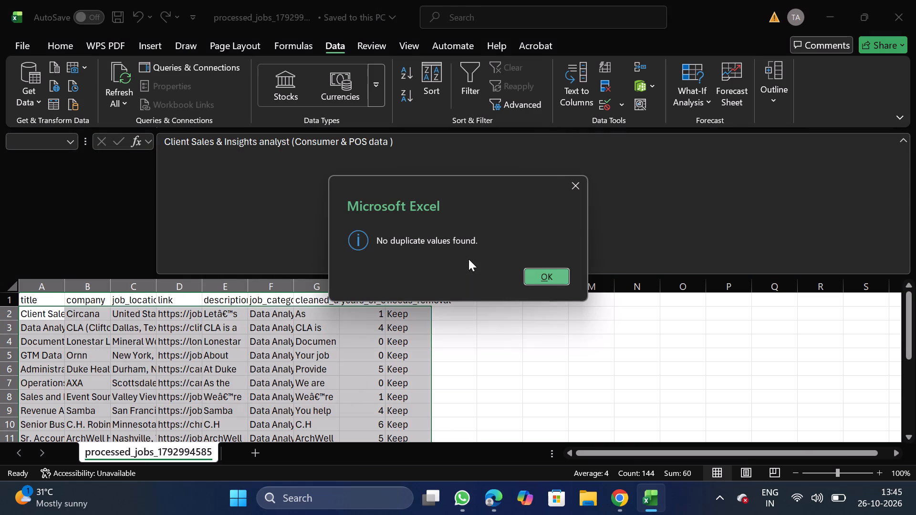
click(549, 278)
Filter needs_removal to Remove, delete the matching row, and turn the filter off.
click(405, 296)
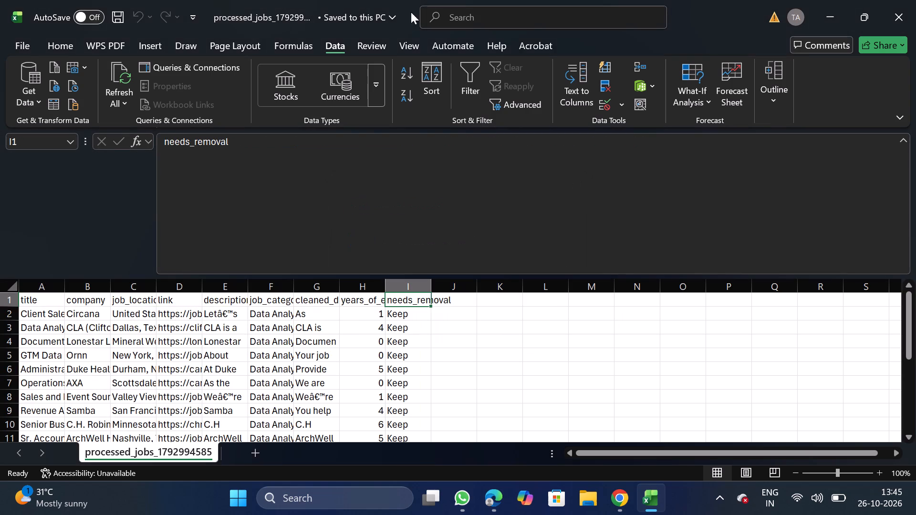
click(468, 64)
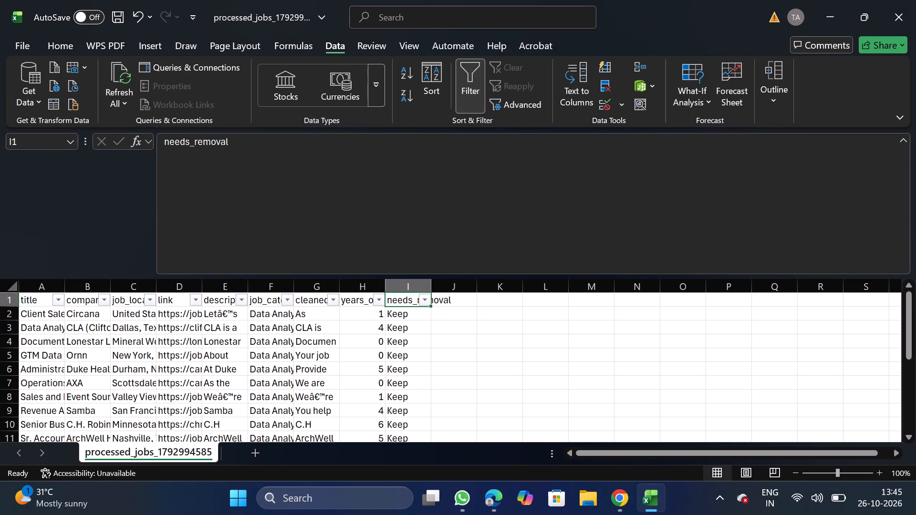
click(424, 297)
click(273, 343)
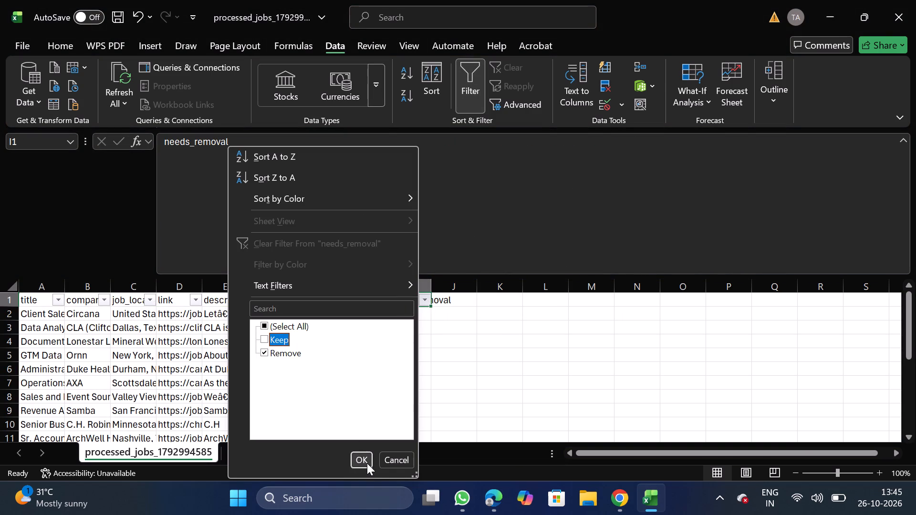
click(366, 460)
drag(11, 314, 47, 314)
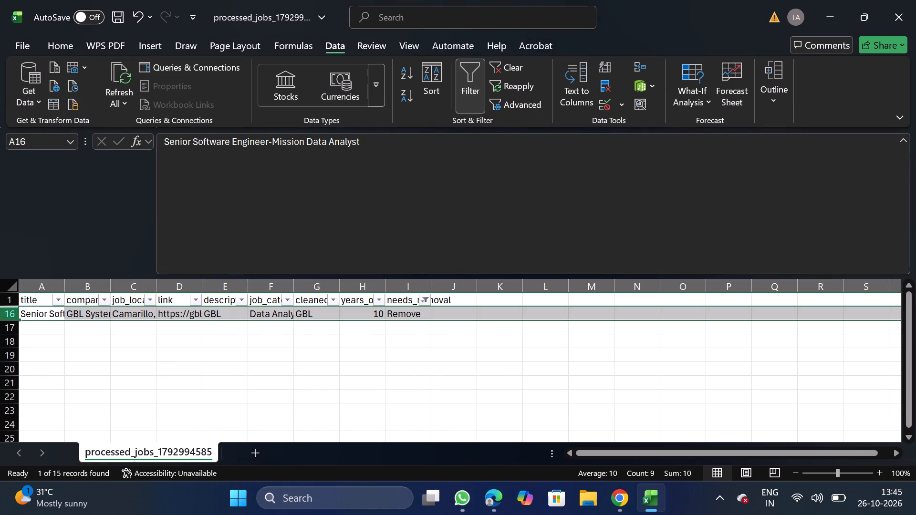
right_click(47, 314)
click(113, 186)
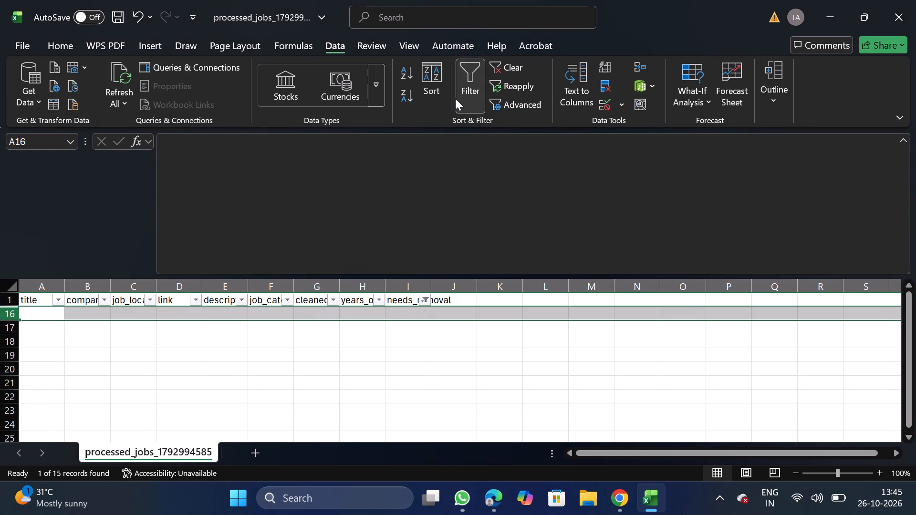
click(455, 98)
click(477, 84)
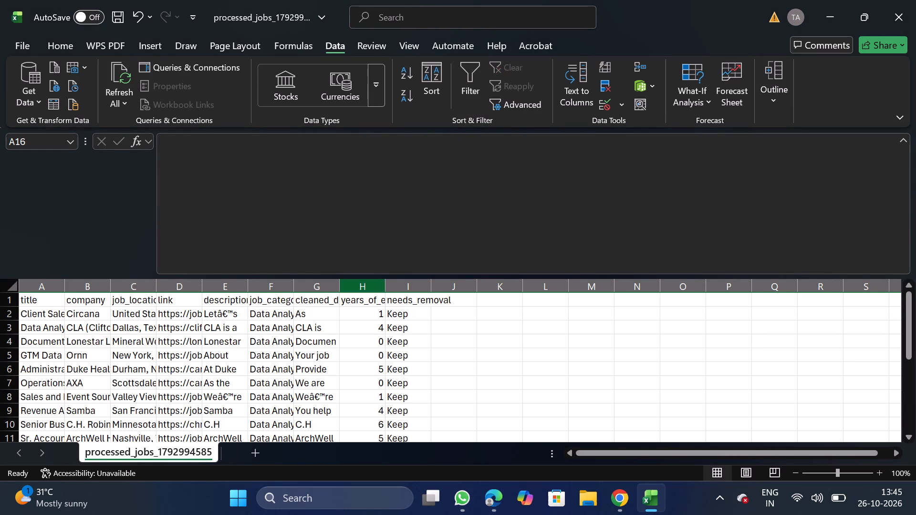
Filter years_of_experience to 8 and blanks, delete the matching job row, and turn the filter off.
click(365, 292)
click(464, 66)
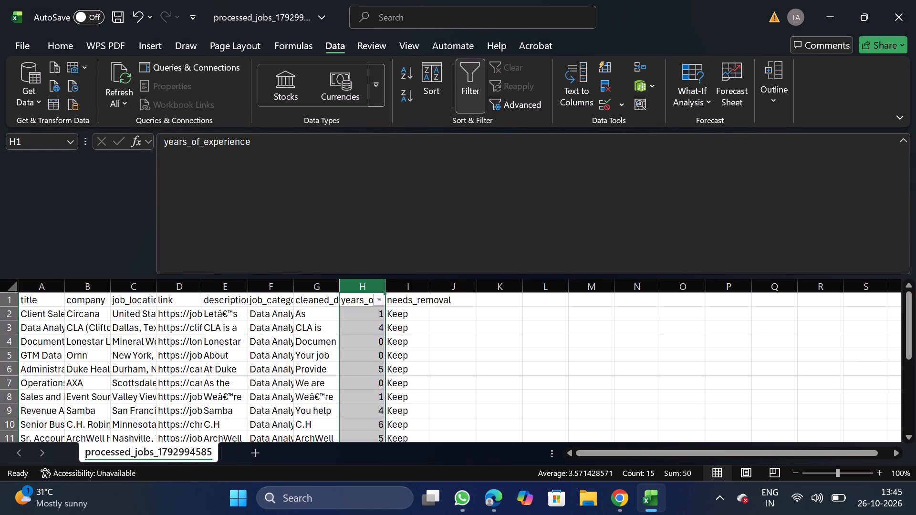
click(380, 303)
click(240, 331)
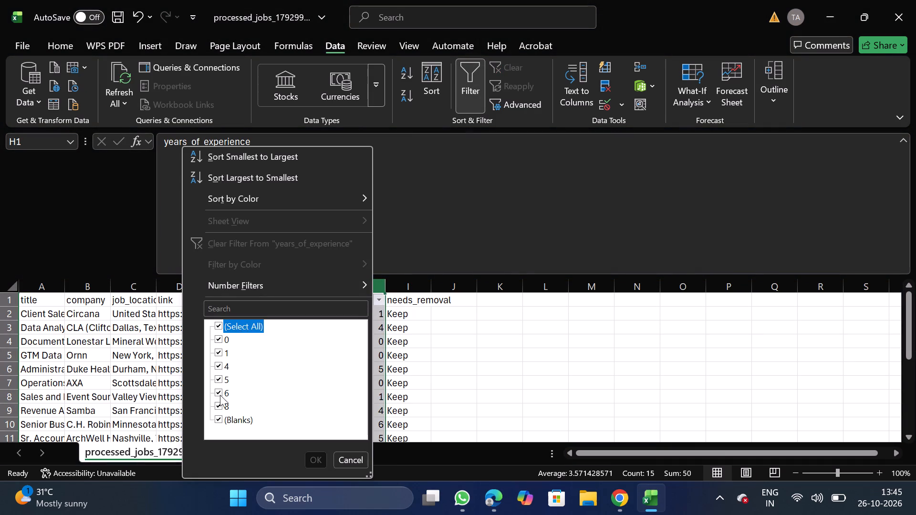
click(221, 404)
click(224, 420)
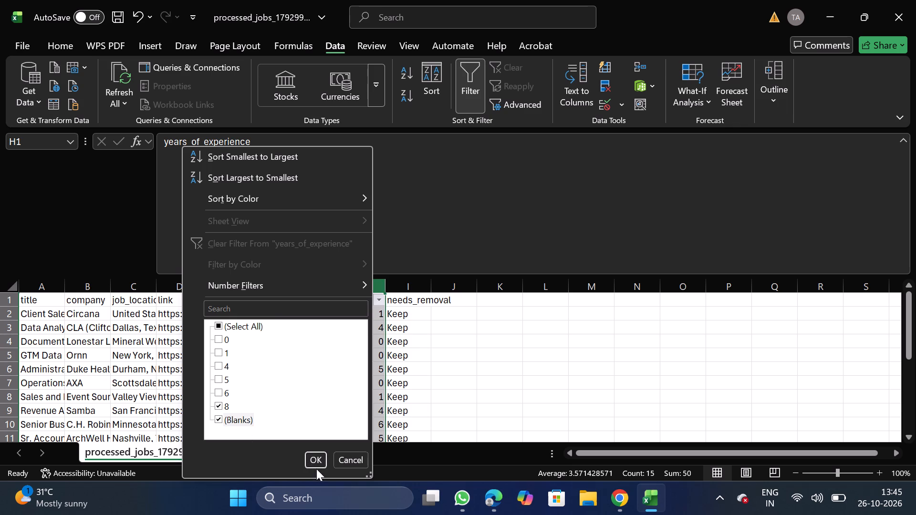
click(316, 469)
click(316, 459)
click(4, 309)
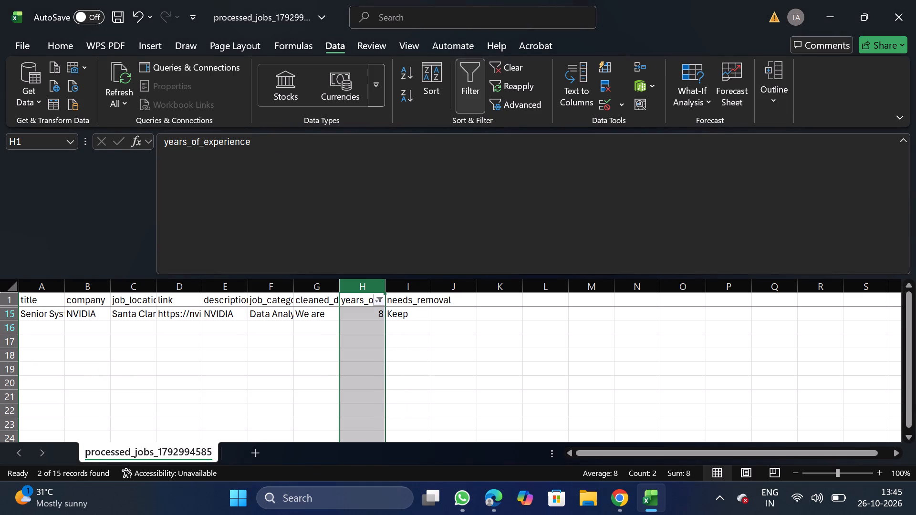
click(6, 312)
right_click(49, 312)
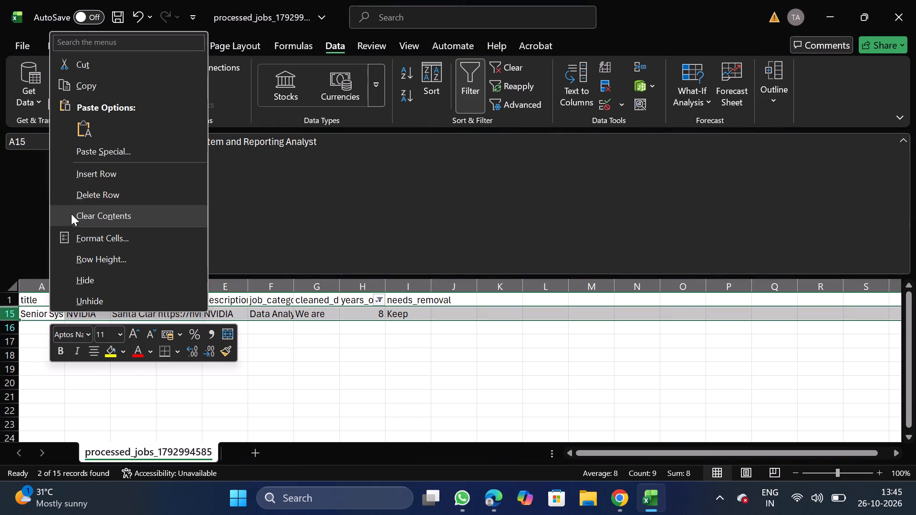
click(101, 193)
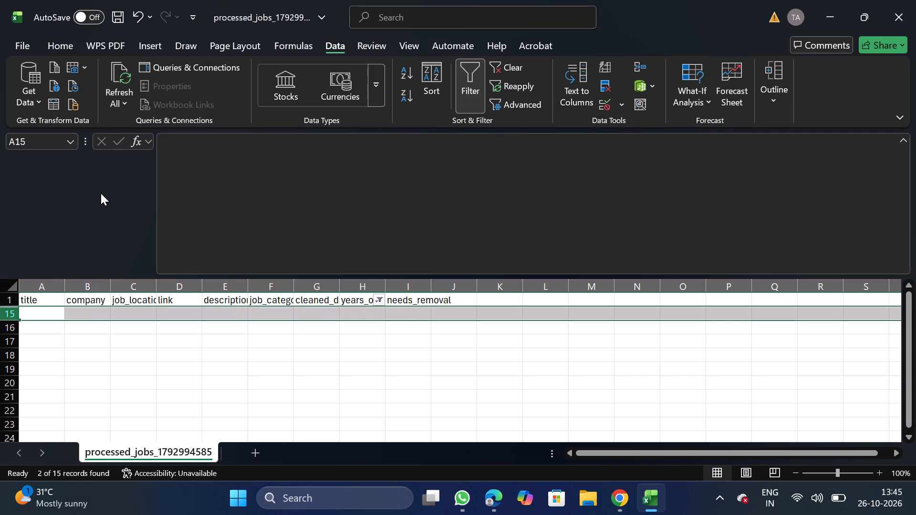
click(474, 92)
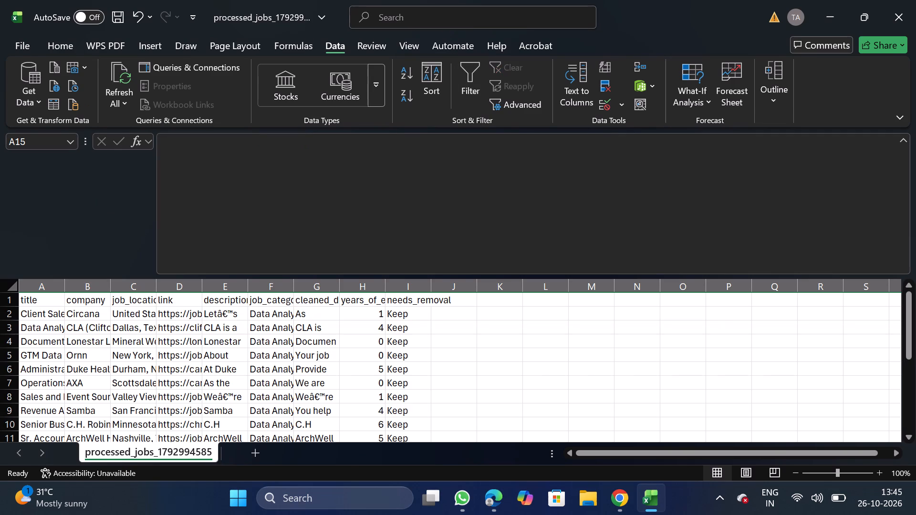
Delete the needs_removal column.
drag(412, 287, 402, 374)
right_click(402, 374)
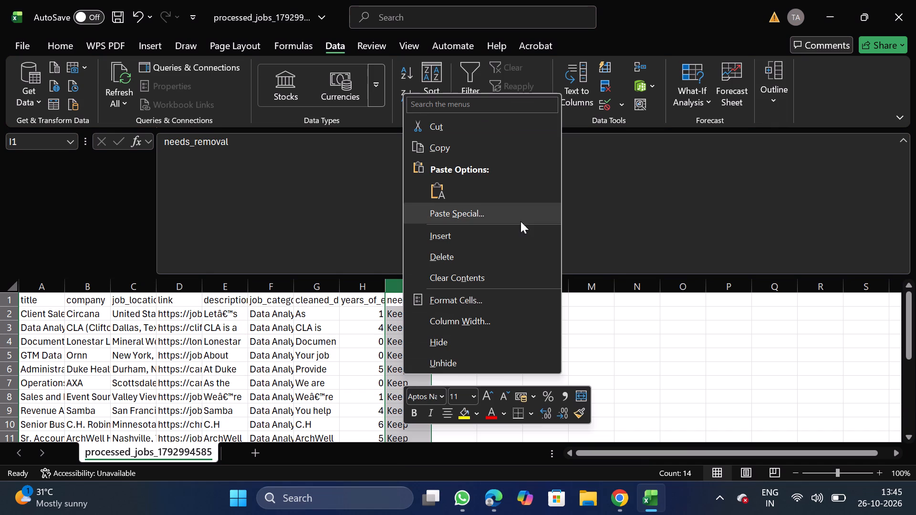
click(472, 258)
Move the job_category column in front of the title column.
click(264, 289)
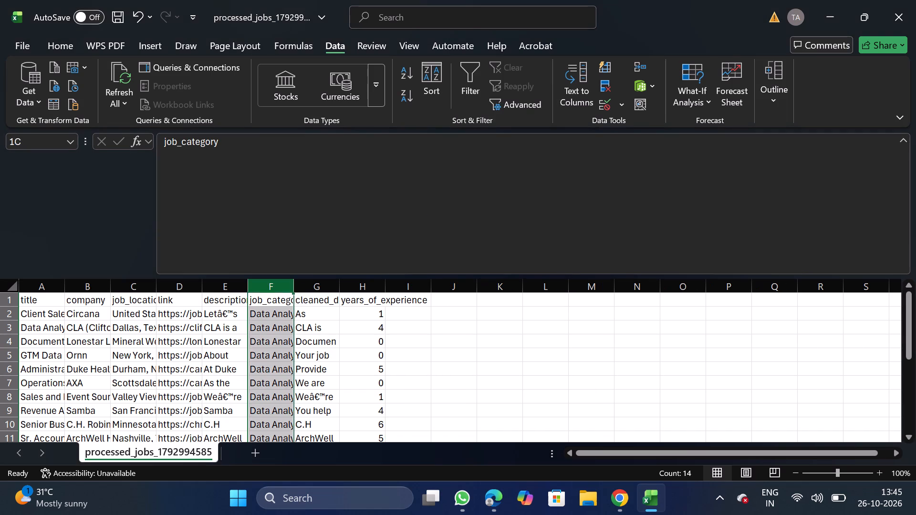
key(ctrl+x)
click(55, 287)
right_click(34, 371)
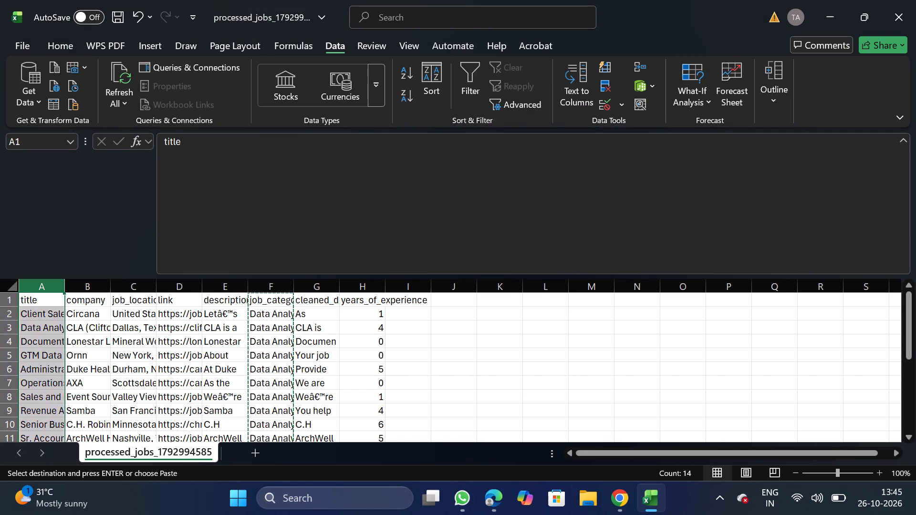
click(124, 243)
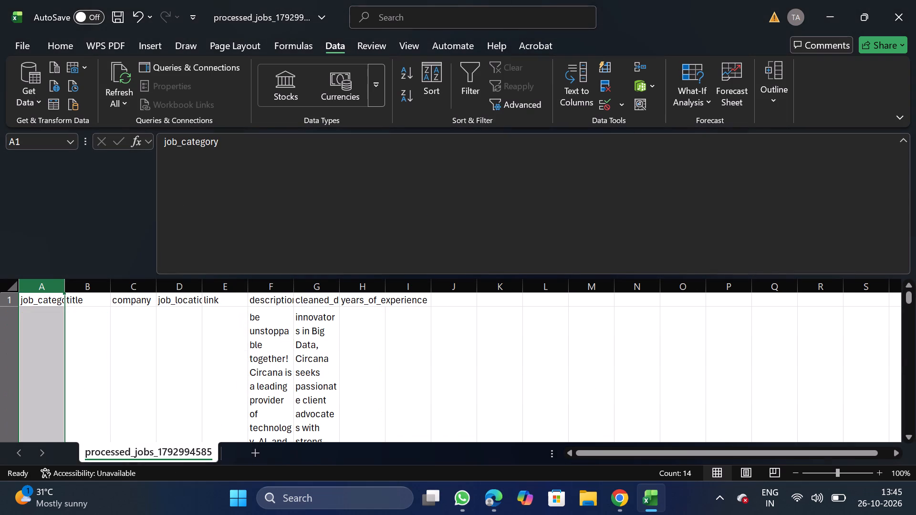
Turn off text wrapping for the description and cleaned description columns.
click(272, 292)
key(shift+Right)
click(62, 48)
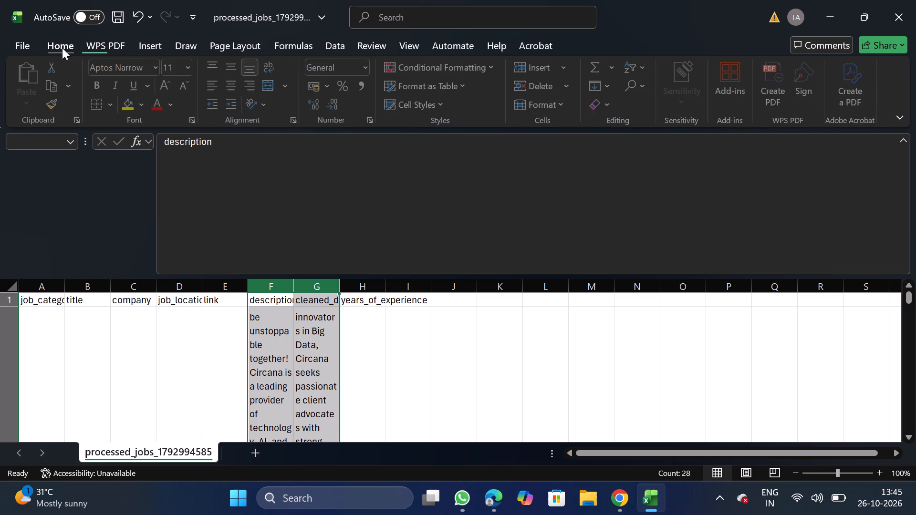
click(297, 121)
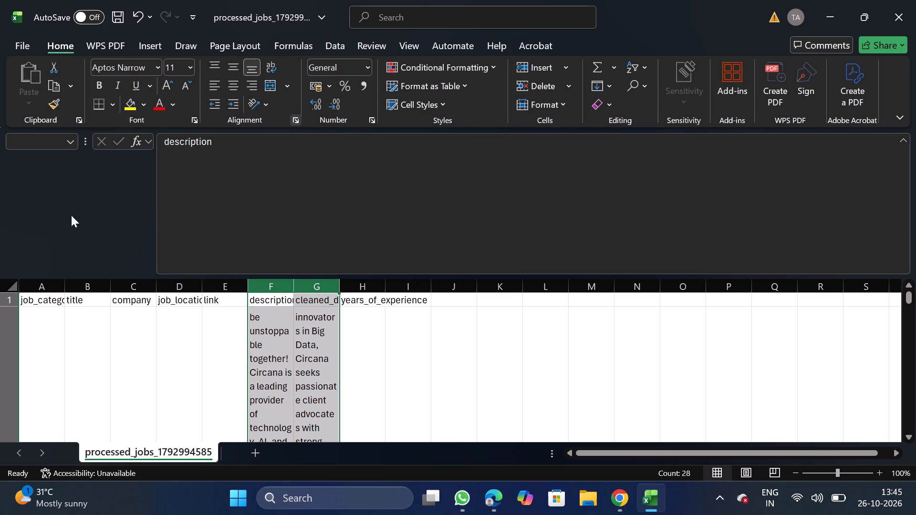
double_click(77, 235)
click(305, 423)
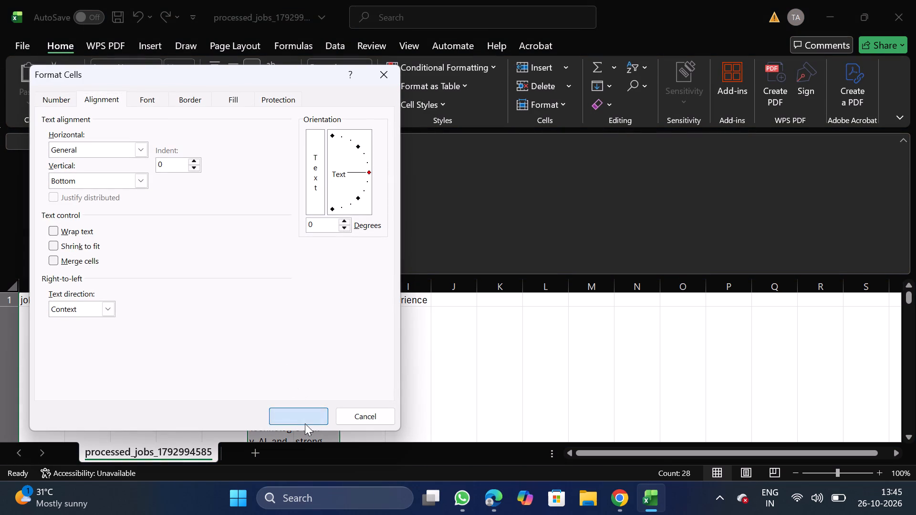
Move the link column to the end, after years_of_experience.
click(240, 287)
key(ctrl+x)
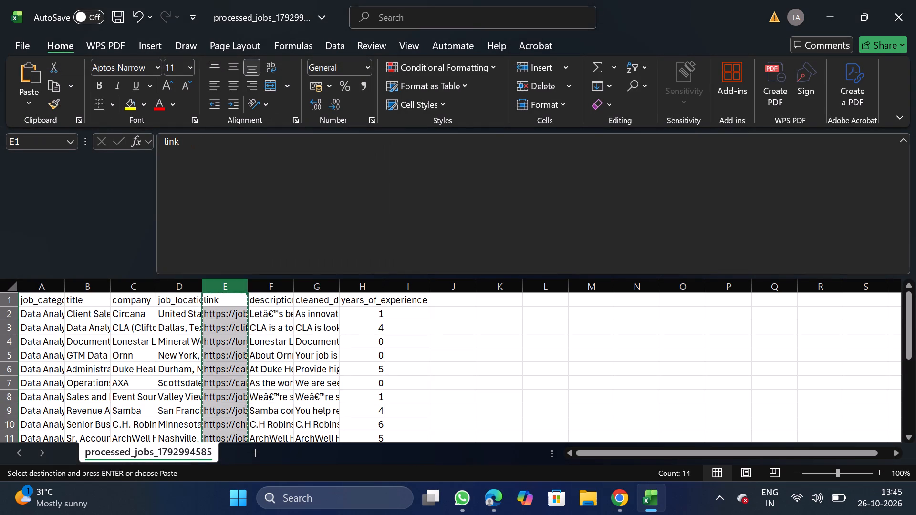
drag(411, 286, 411, 336)
right_click(411, 336)
click(462, 202)
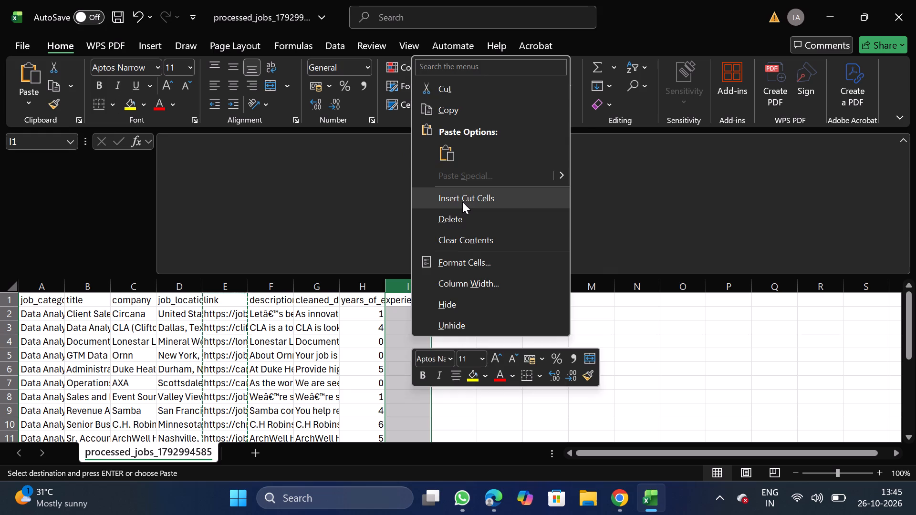
Move the years_of_experience column in front of the description column.
click(308, 288)
key(ctrl+x)
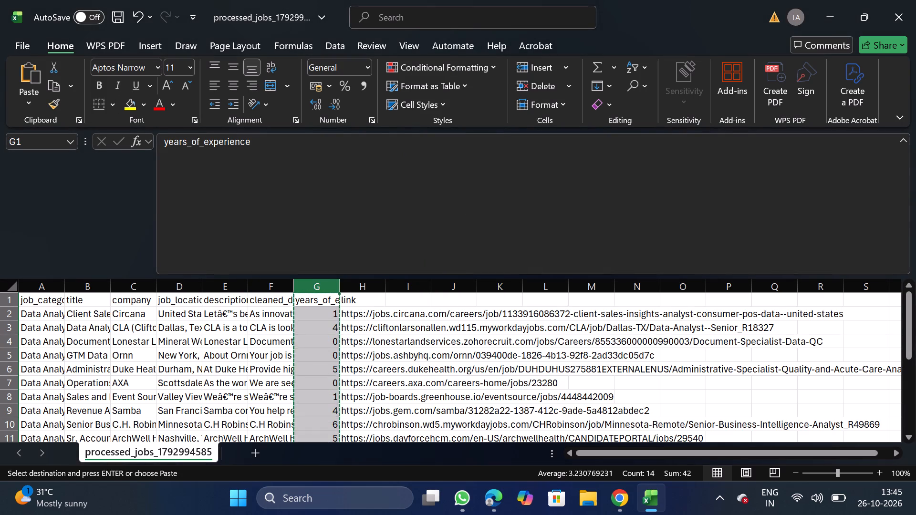
drag(222, 283, 224, 332)
right_click(224, 332)
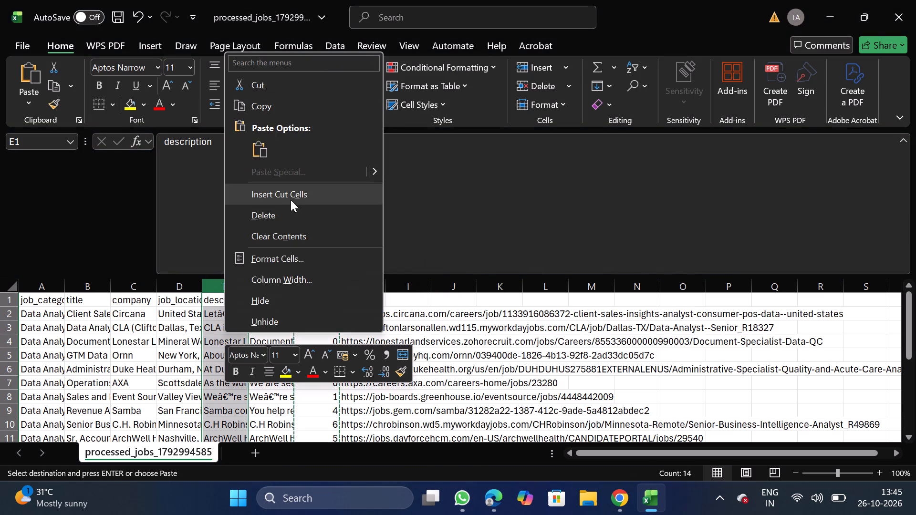
click(291, 200)
Rename the cleaned description column's header in G1 as description, copying the text from F1.
click(279, 301)
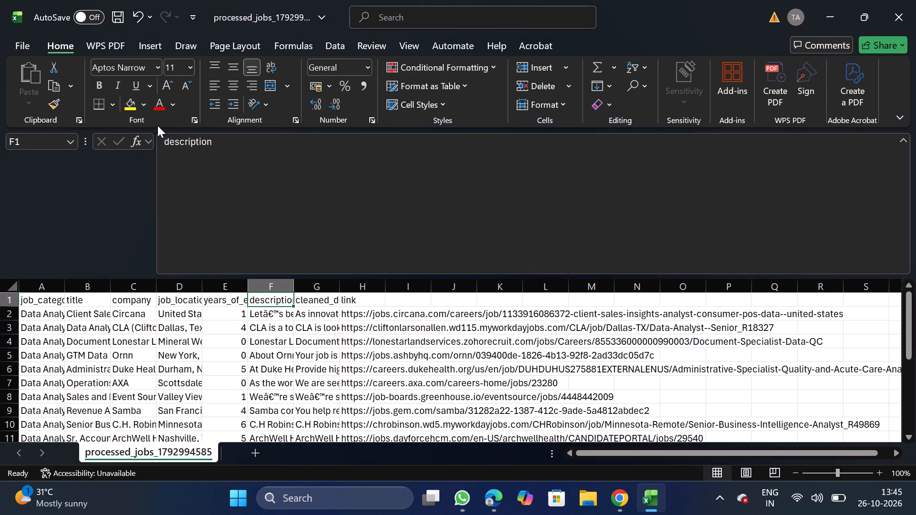
drag(161, 133, 235, 134)
key(ctrl+c)
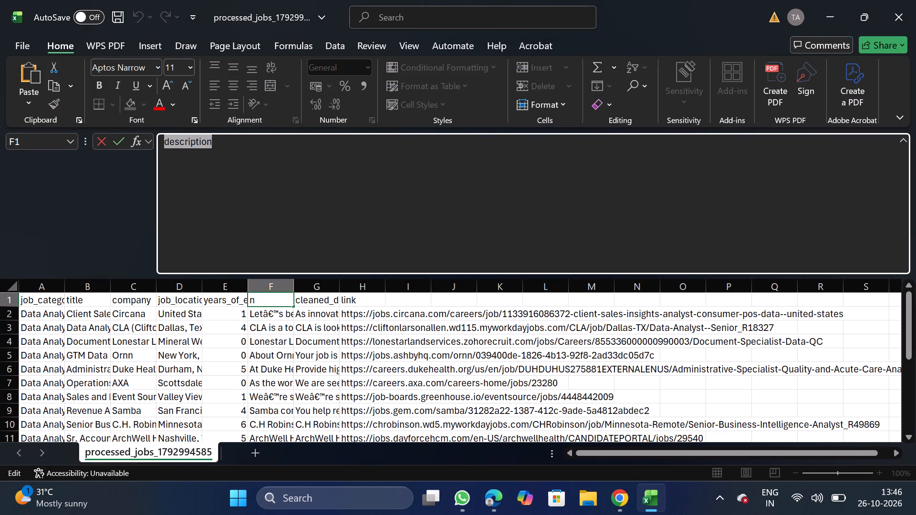
click(325, 298)
click(394, 238)
key(BackSpace)
key(BackSpace)
key(BackSpace)
key(BackSpace)
key(BackSpace)
key(BackSpace)
key(BackSpace)
key(BackSpace)
key(BackSpace)
key(BackSpace)
key(BackSpace)
key(BackSpace)
key(BackSpace)
key(BackSpace)
key(BackSpace)
key(BackSpace)
key(BackSpace)
key(BackSpace)
key(BackSpace)
key(BackSpace)
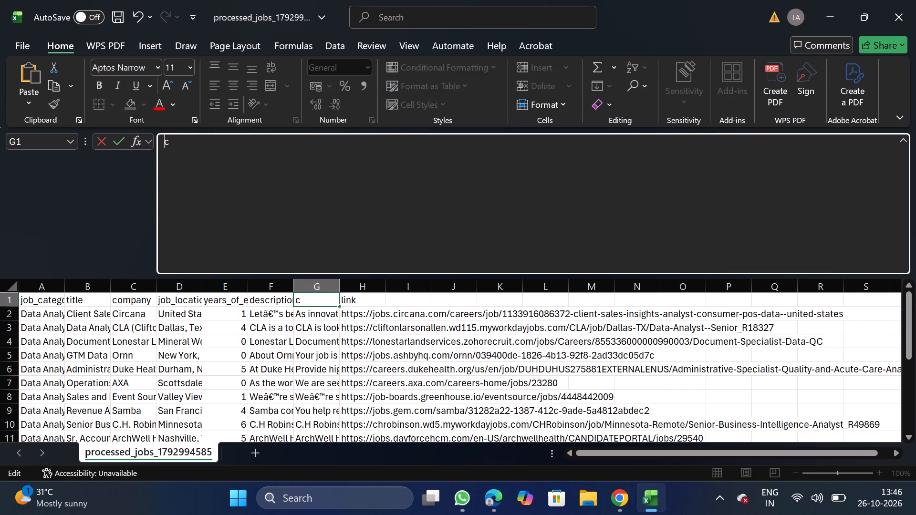
key(ctrl+v)
Replace the F1 header with original_description, copied from the CSV format requirements on NextGenApply's bulk job upload page in Chrome.
click(270, 296)
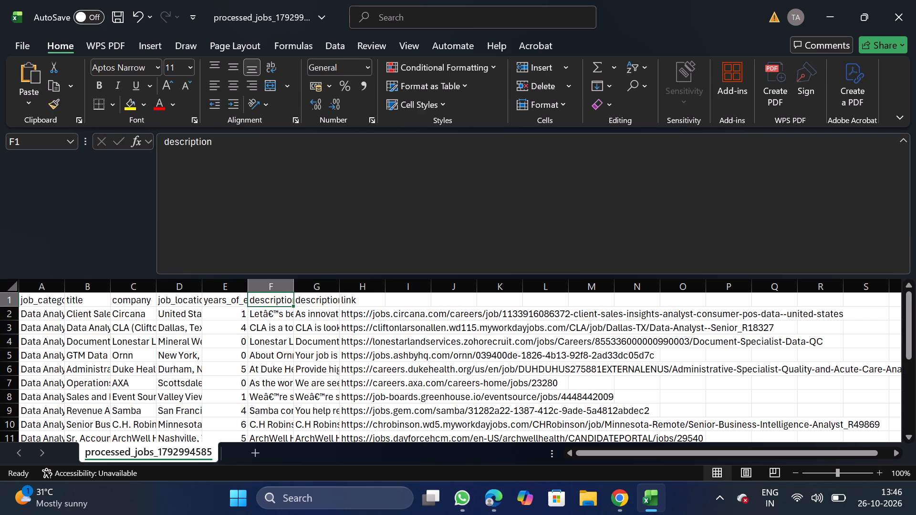
click(361, 219)
key(BackSpace)
key(BackSpace)
key(BackSpace)
key(BackSpace)
key(BackSpace)
key(BackSpace)
key(BackSpace)
key(BackSpace)
key(BackSpace)
key(BackSpace)
key(BackSpace)
key(BackSpace)
key(BackSpace)
key(BackSpace)
key(BackSpace)
key(BackSpace)
key(BackSpace)
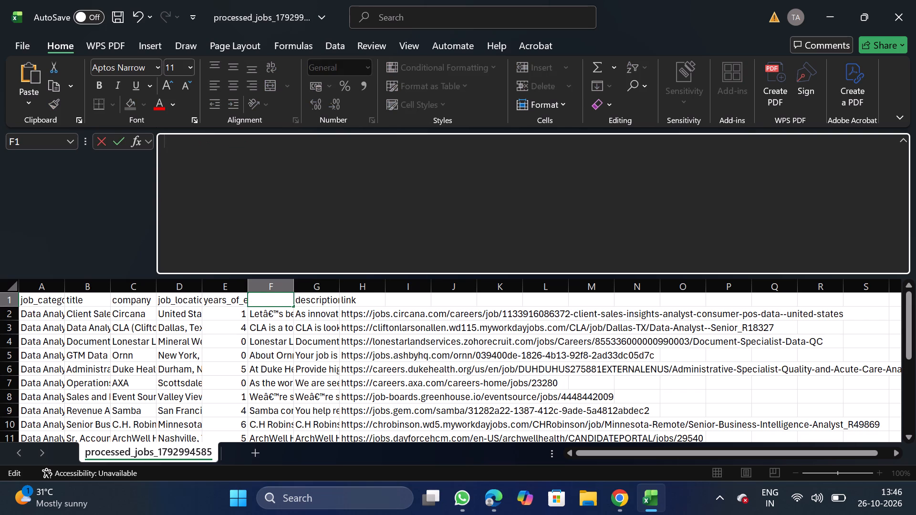
click(620, 508)
click(69, 144)
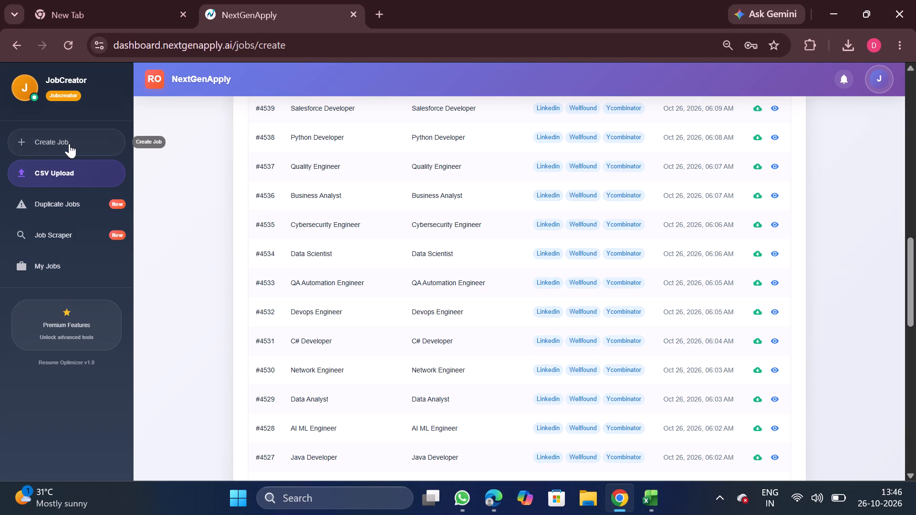
click(473, 127)
double_click(499, 240)
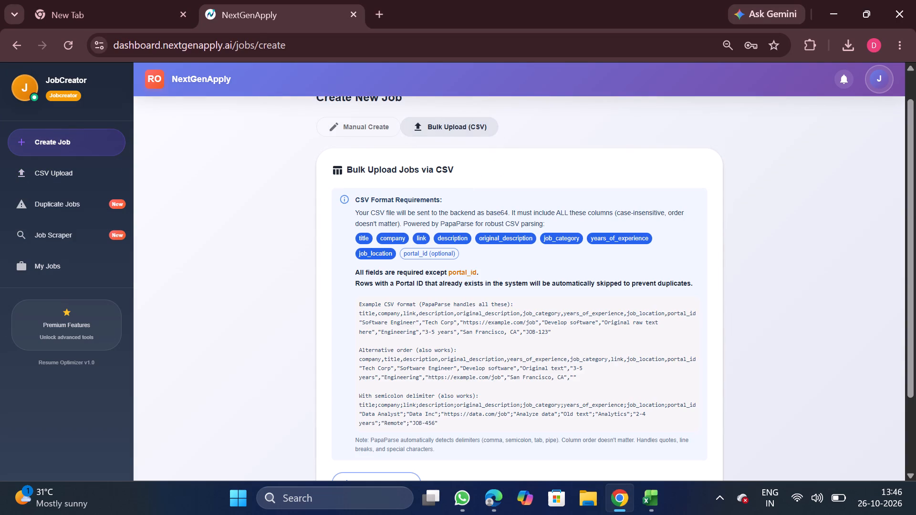
key(ctrl+c)
click(642, 494)
key(ctrl+v)
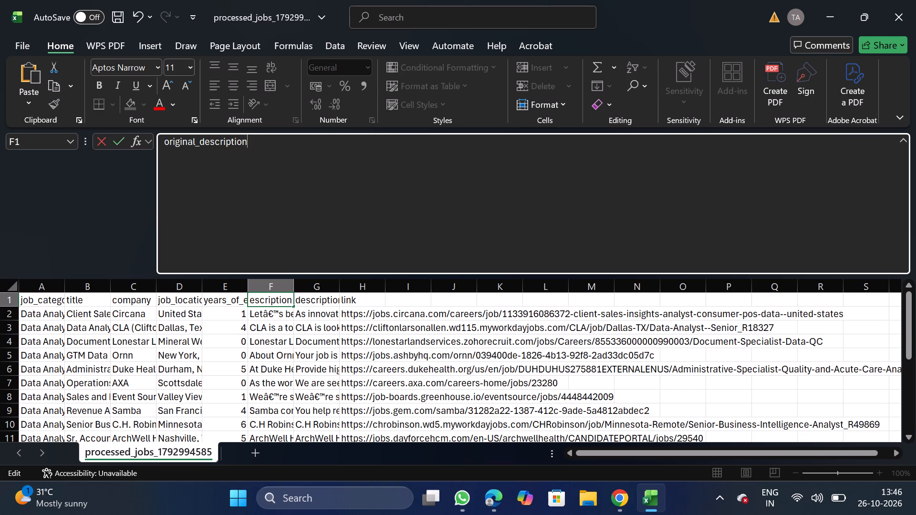
Filter title to Administrative Specialist - Quality and Acute Care Analytics and Improvement, Client Sales & Insights analyst, Sales and Data Analyst, and blanks.
click(95, 286)
click(333, 42)
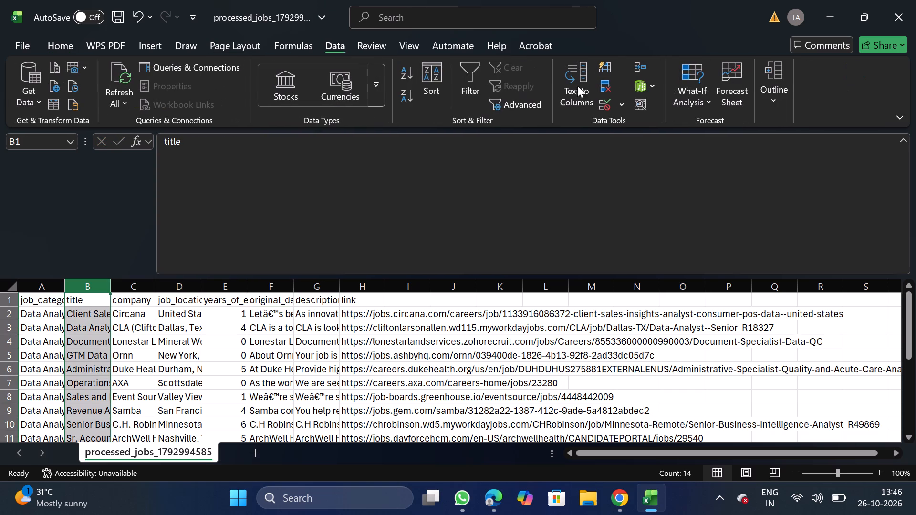
click(480, 88)
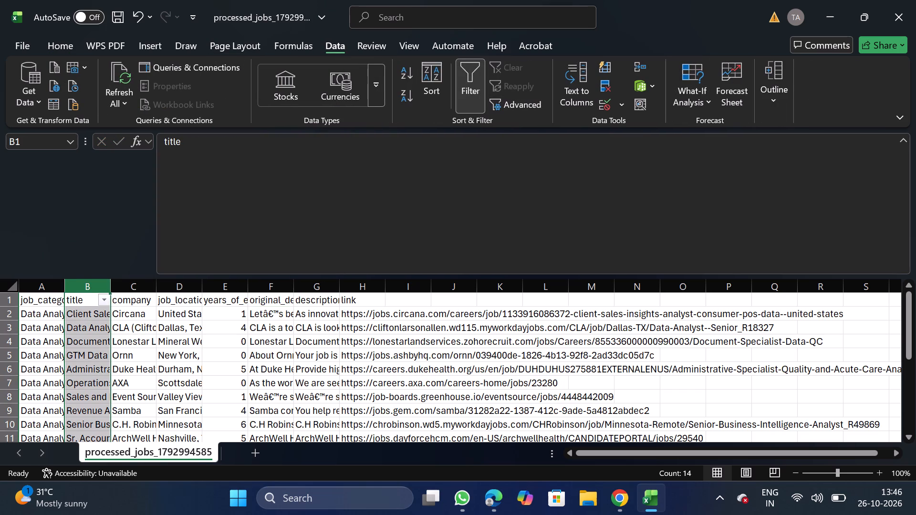
click(104, 299)
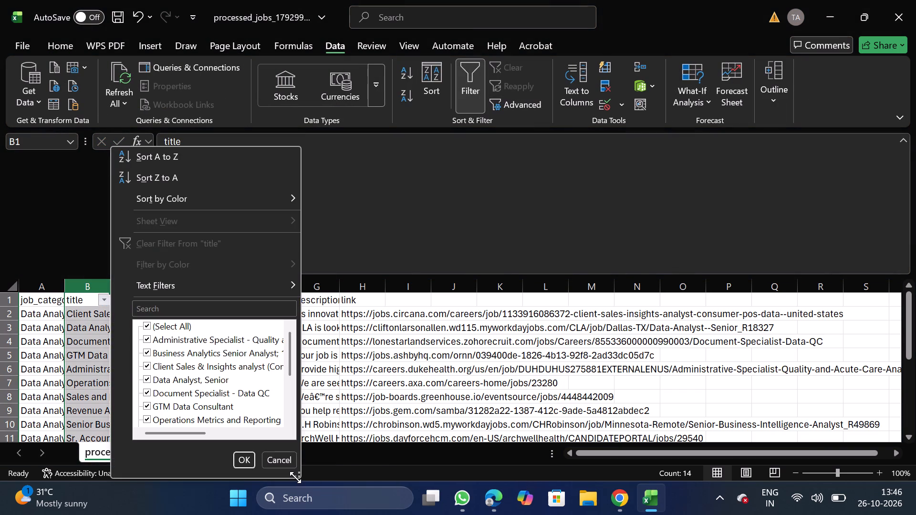
double_click(295, 477)
drag(295, 477, 752, 514)
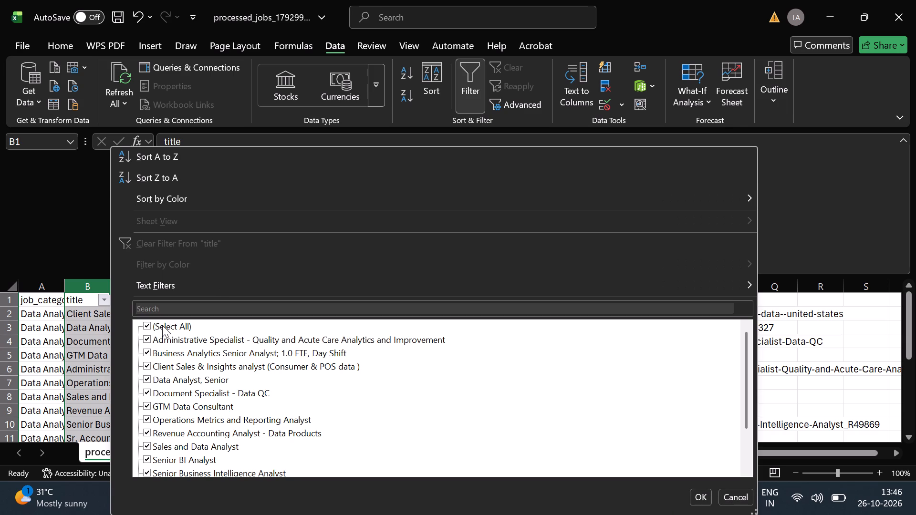
click(162, 325)
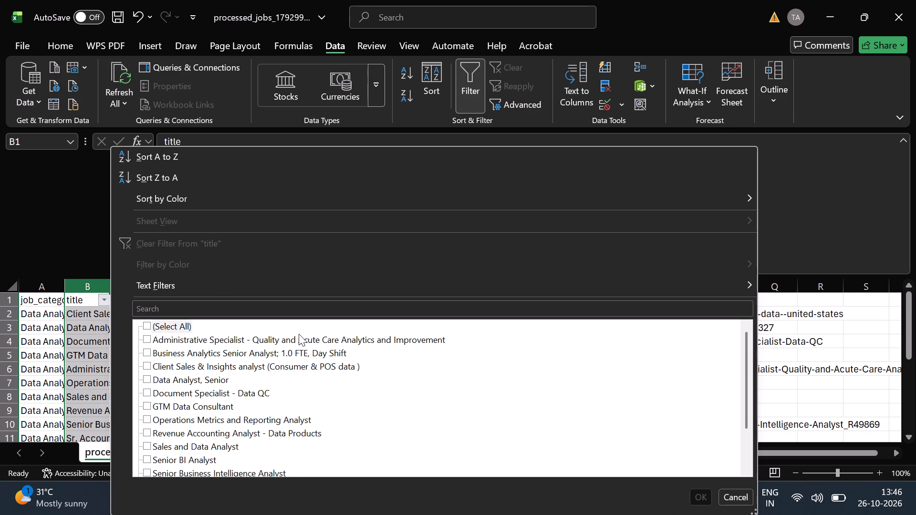
click(289, 341)
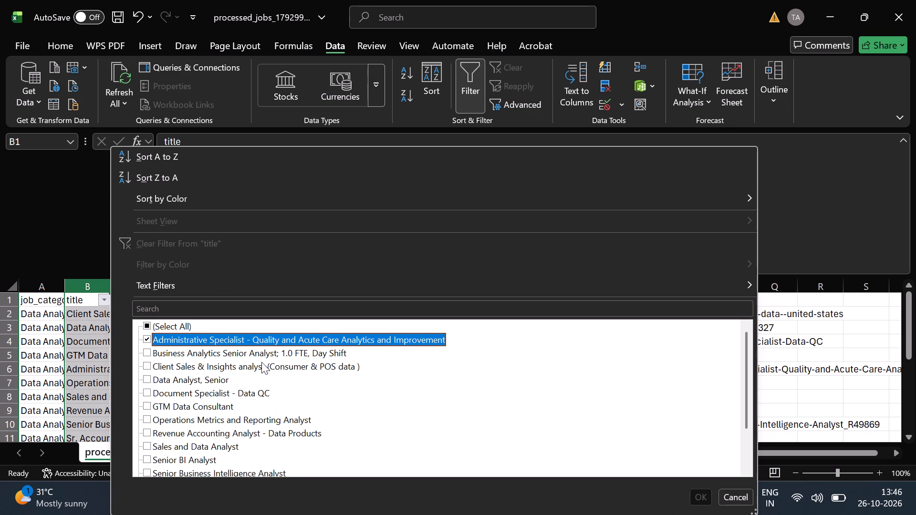
click(256, 367)
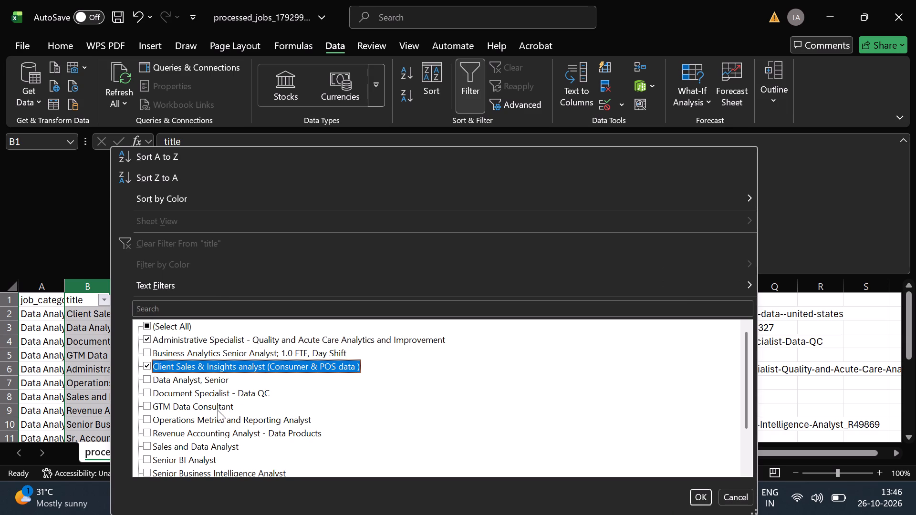
click(200, 449)
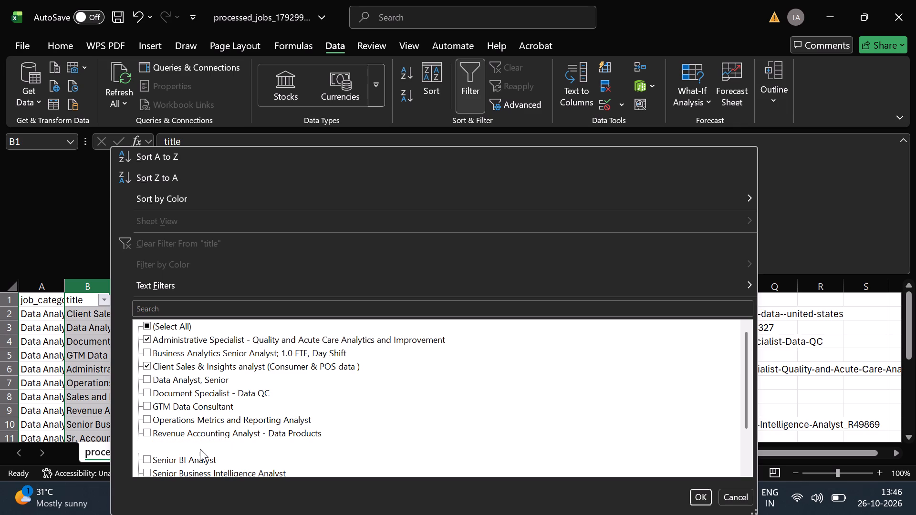
scroll(200, 449, down, 1)
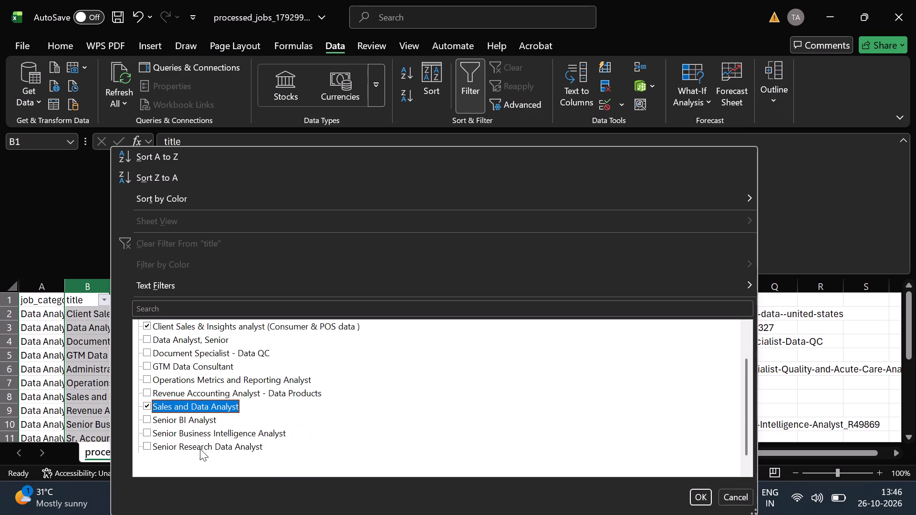
scroll(194, 454, down, 1)
click(173, 458)
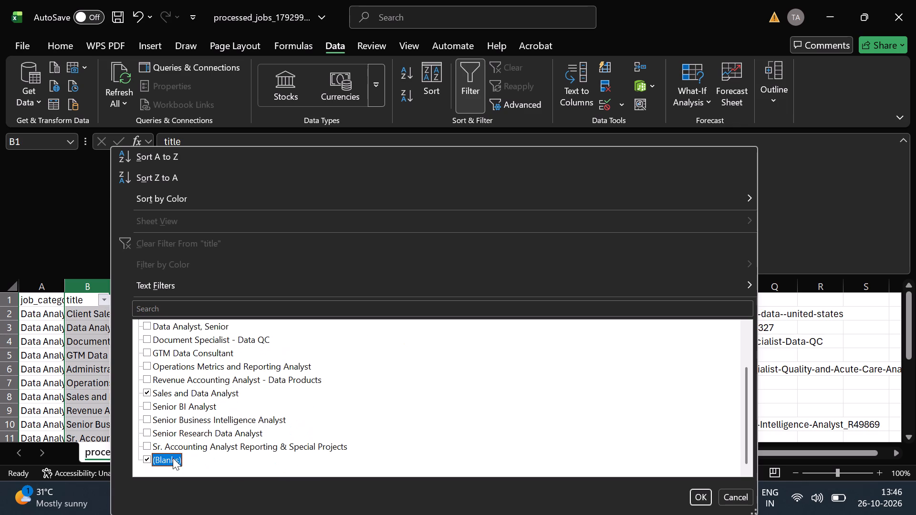
click(696, 494)
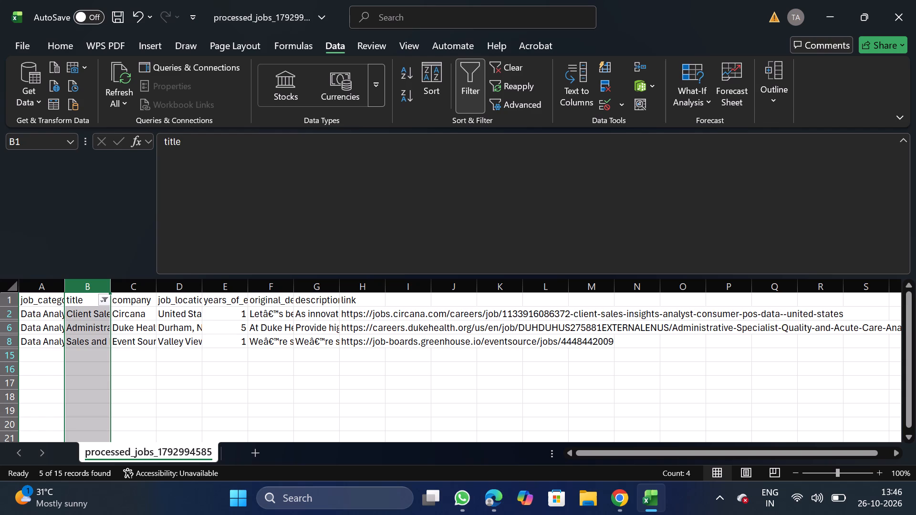
Delete the filtered job rows and turn the filter off.
click(7, 316)
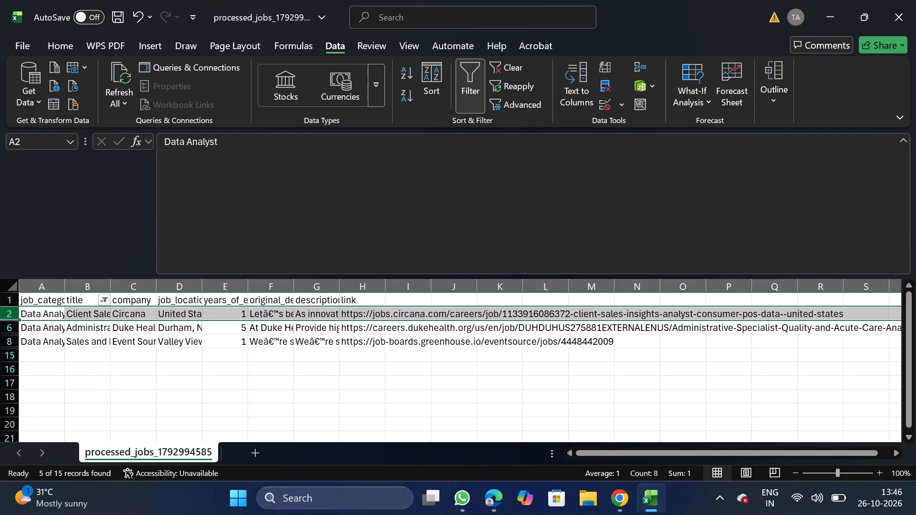
key(ctrl+shift+Down)
right_click(149, 336)
click(222, 219)
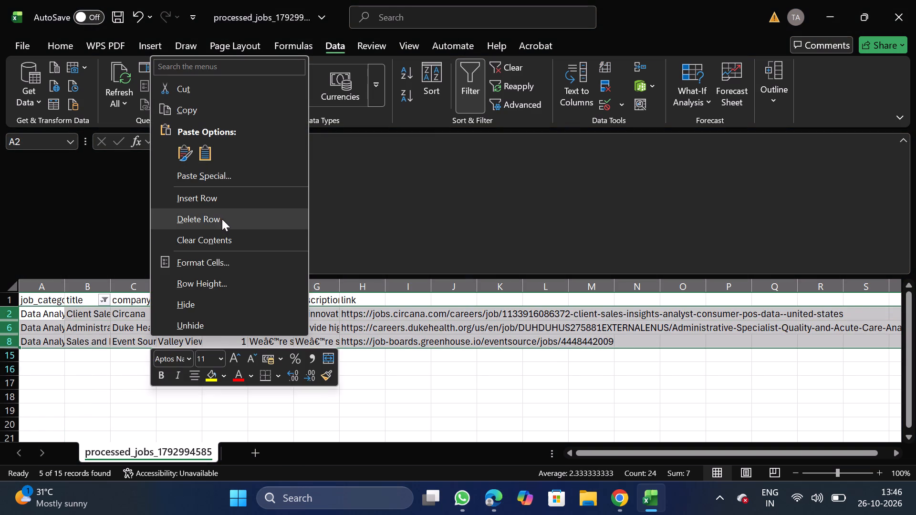
click(480, 92)
Turn on header filters and filter the title column by the search term consultant.
click(92, 301)
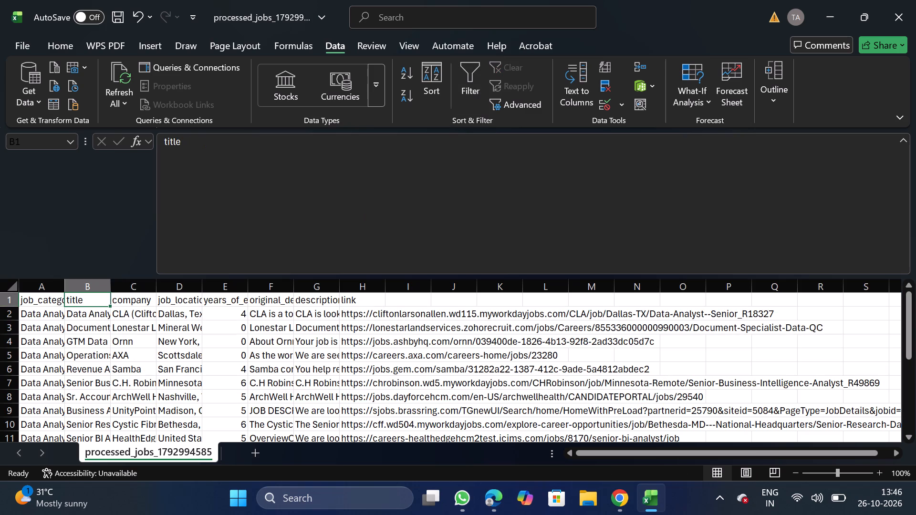
click(460, 88)
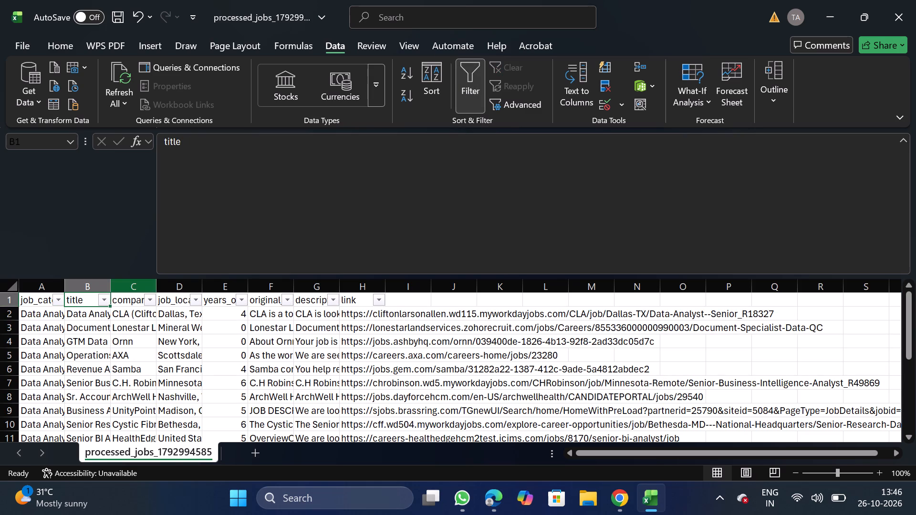
click(104, 301)
click(218, 306)
text(CO)
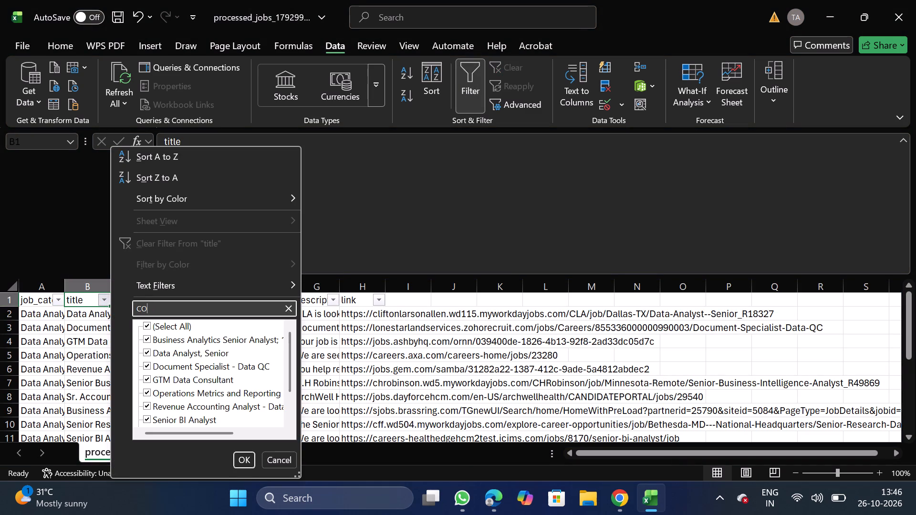
key(BackSpace)
key(BackSpace)
key(BackSpace)
text(consultant)
click(237, 454)
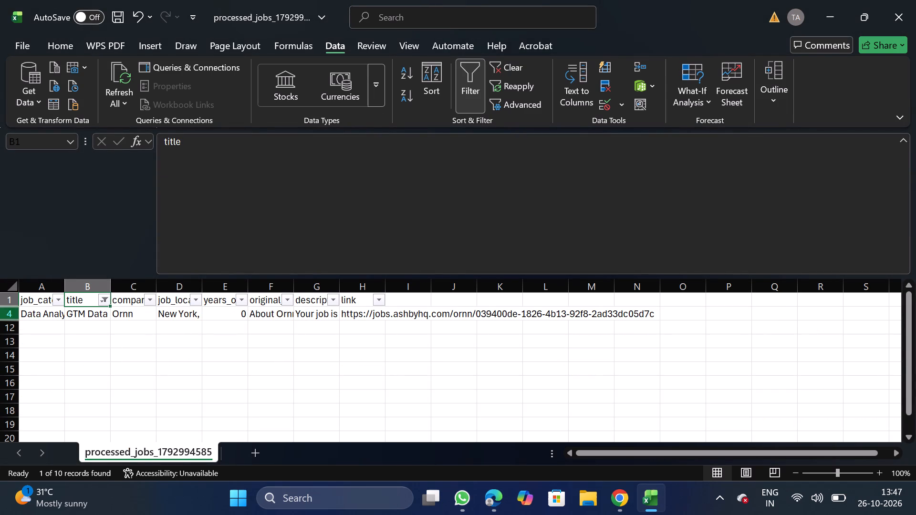
Delete the filtered GTM Data Consultant row.
drag(4, 312, 33, 313)
right_click(33, 313)
click(104, 199)
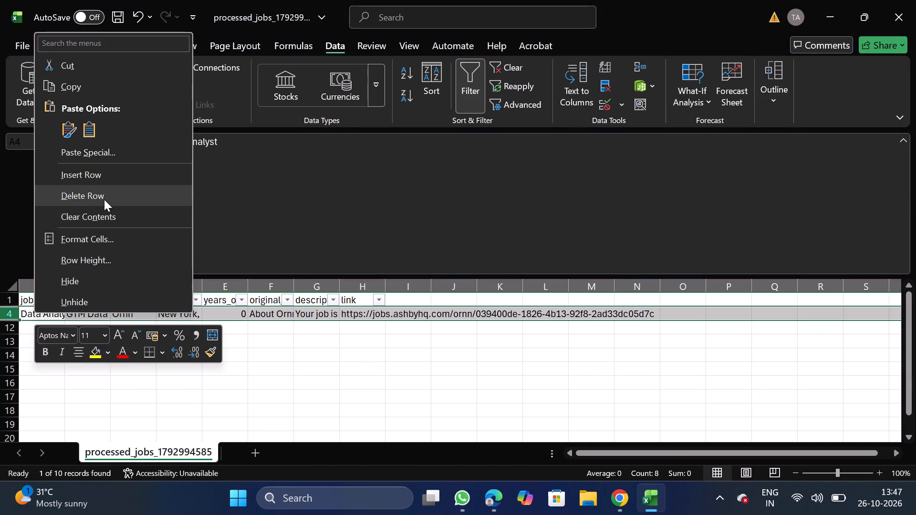
Turn off the header filters and open the Save As options for the Data Analyst jobs file.
click(472, 84)
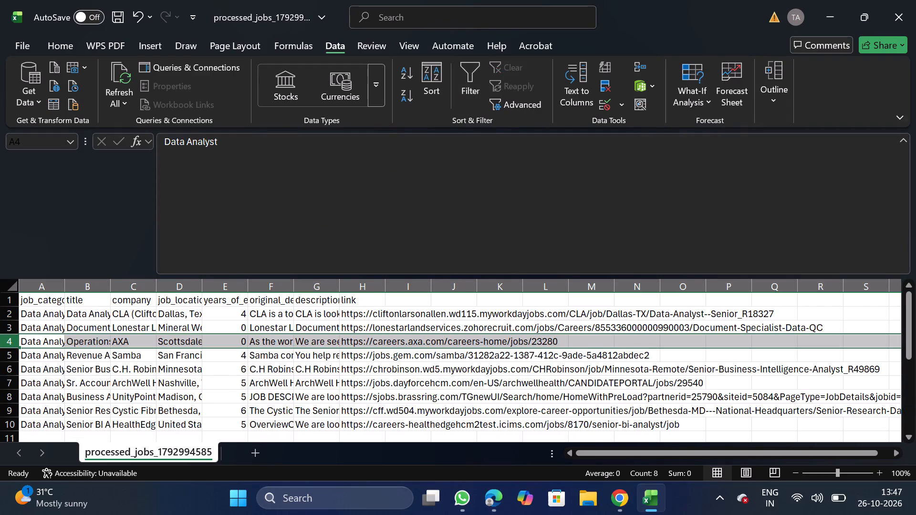
click(29, 47)
triple_click(58, 241)
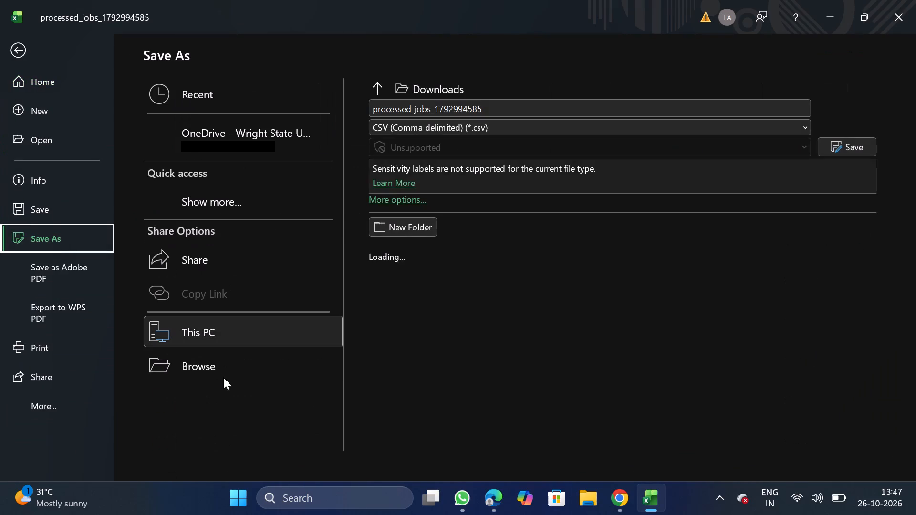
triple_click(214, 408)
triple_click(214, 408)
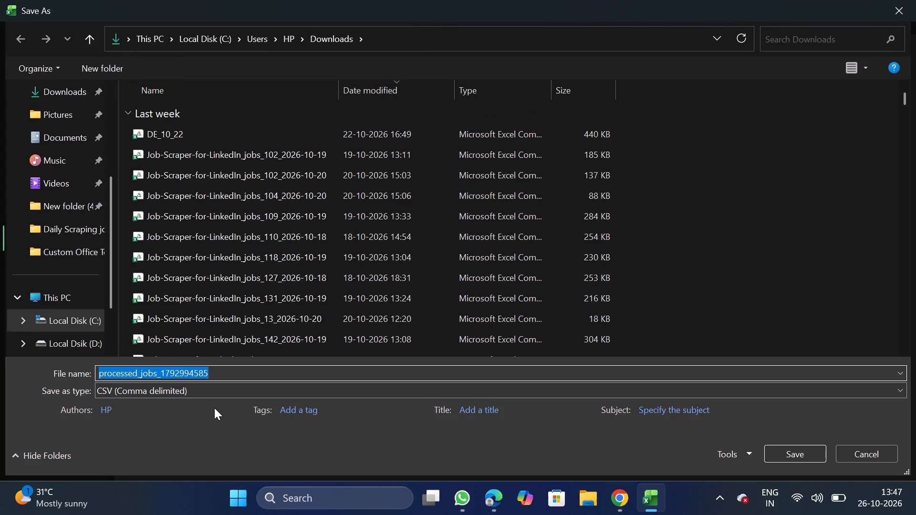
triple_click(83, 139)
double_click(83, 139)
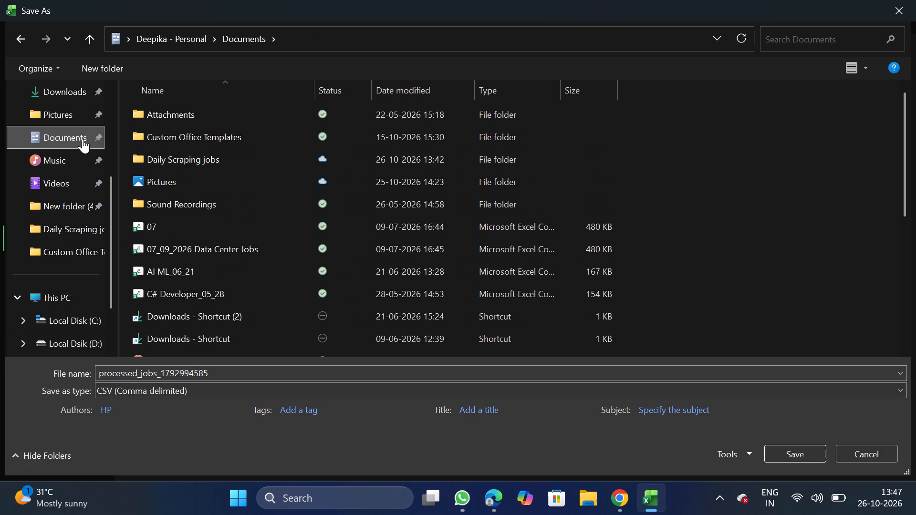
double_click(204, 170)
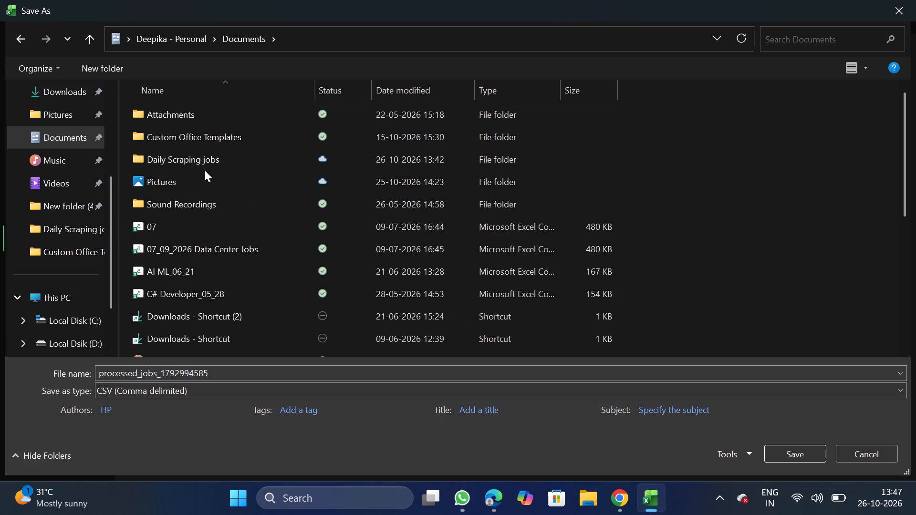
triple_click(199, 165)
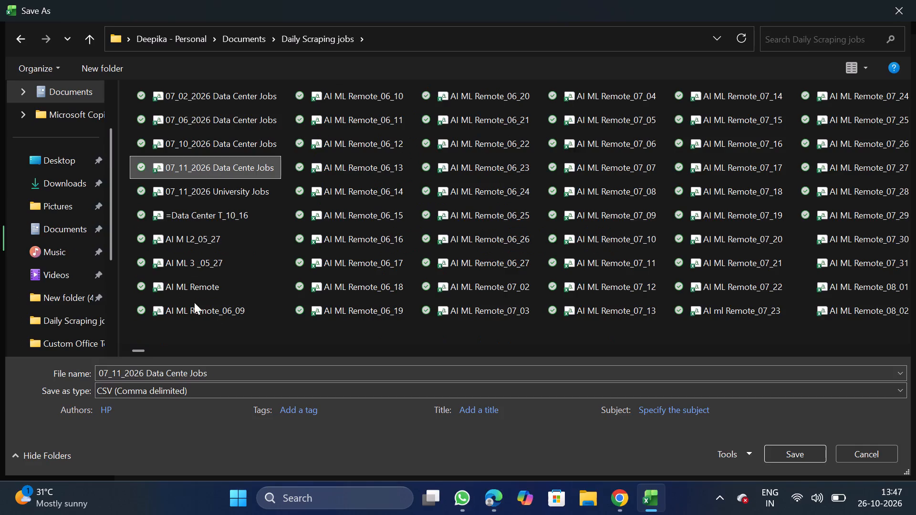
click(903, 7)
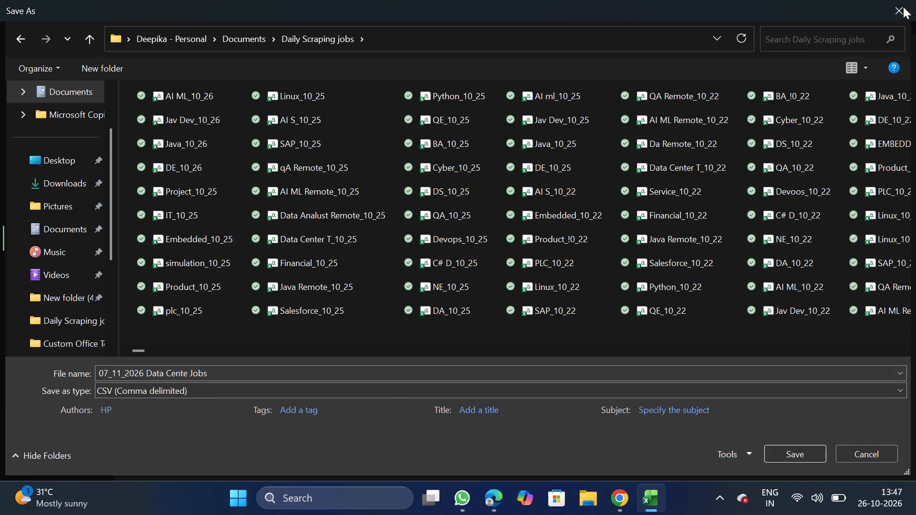
Save the file as a CSV named DA_10_26 in the Daily Scraping jobs folder under Documents.
triple_click(264, 405)
double_click(264, 405)
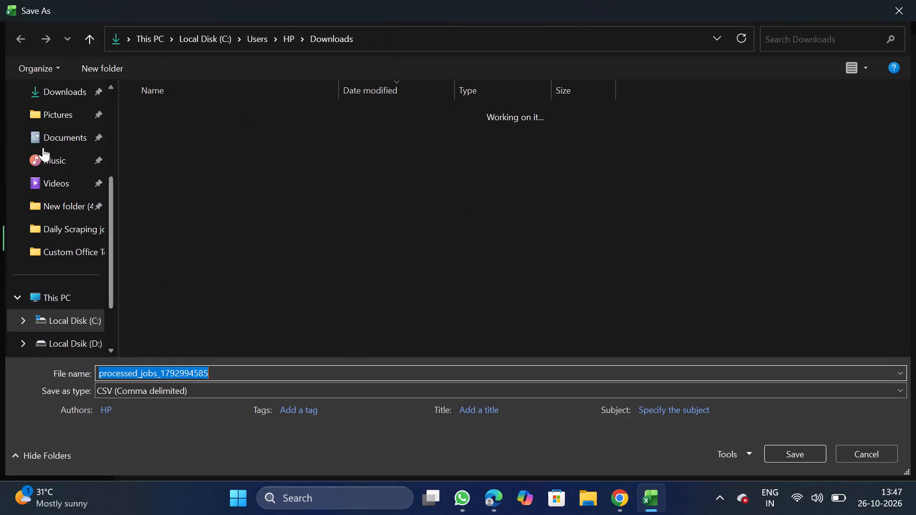
double_click(50, 128)
double_click(198, 166)
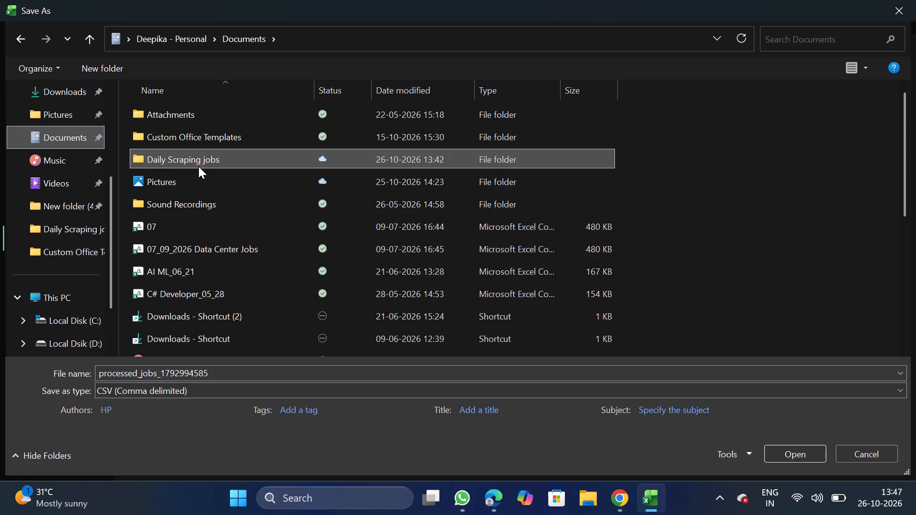
click(246, 365)
key(BackSpace)
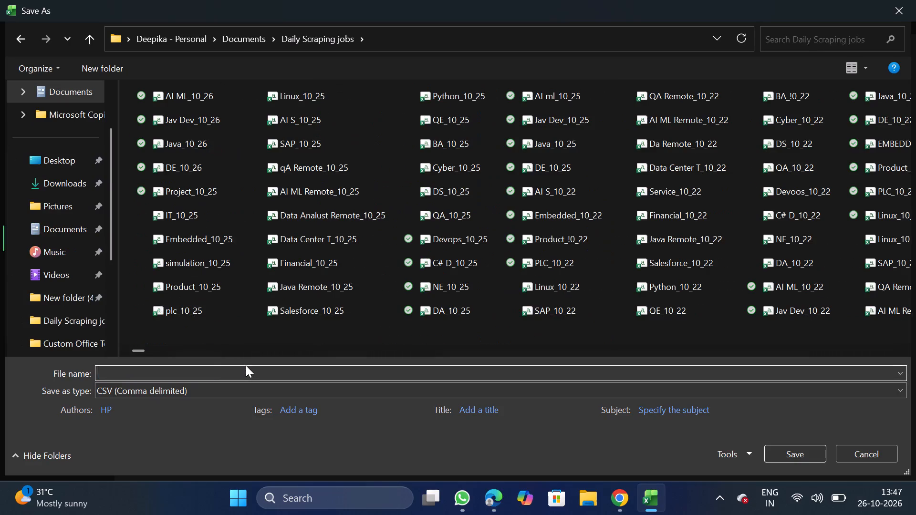
text(DA_10_26)
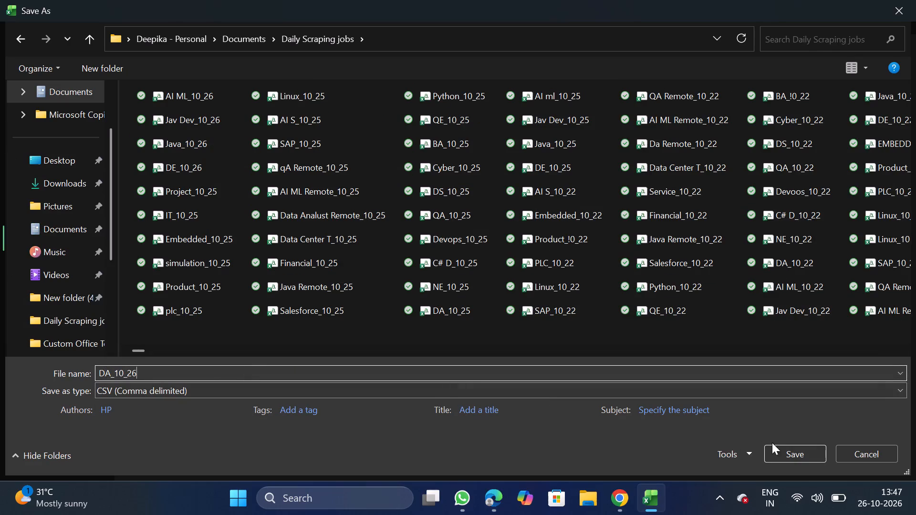
click(783, 452)
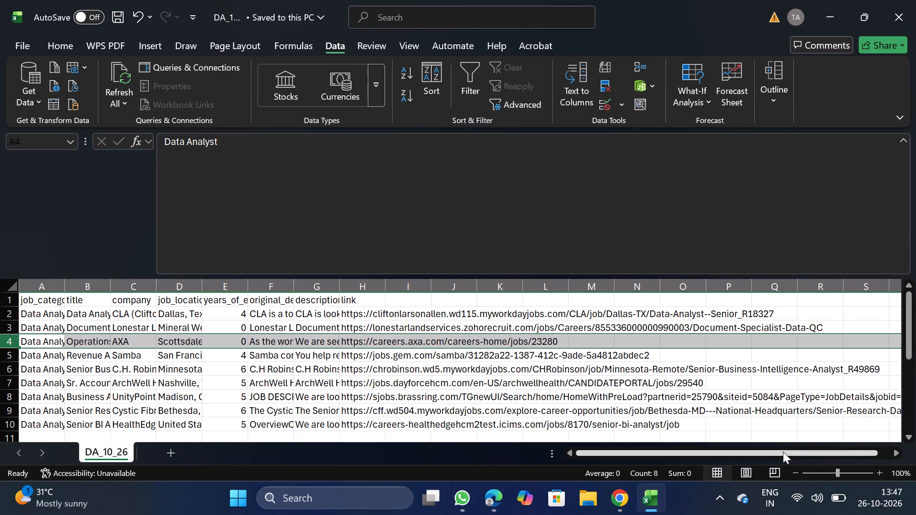
scroll(783, 452, right, 2)
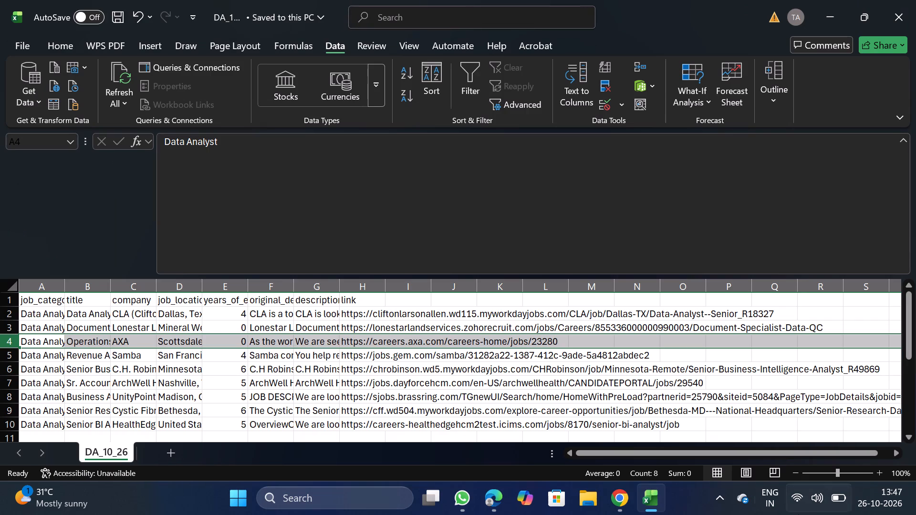
Switch to NextGenApply in Chrome and bulk upload DA_10_26.csv from the Daily Scraping jobs folder.
click(614, 511)
scroll(480, 411, down, 2)
drag(399, 407, 385, 395)
click(385, 395)
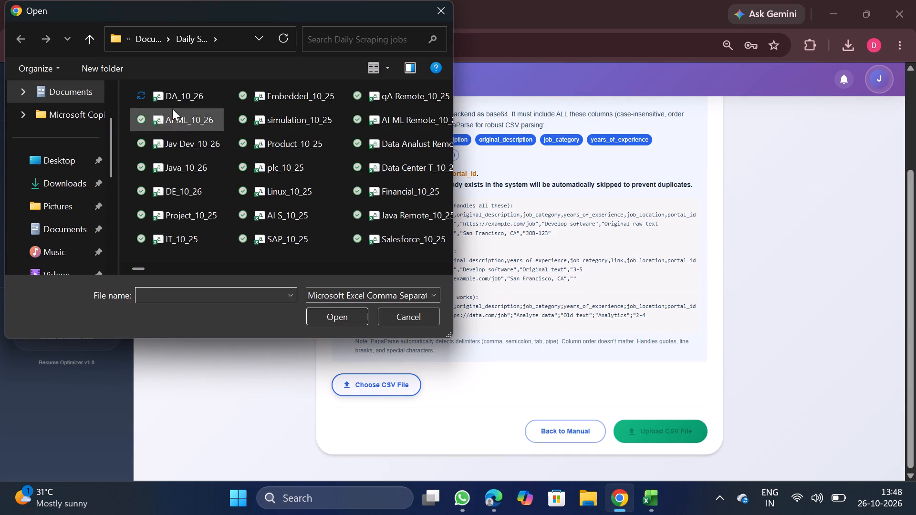
double_click(192, 98)
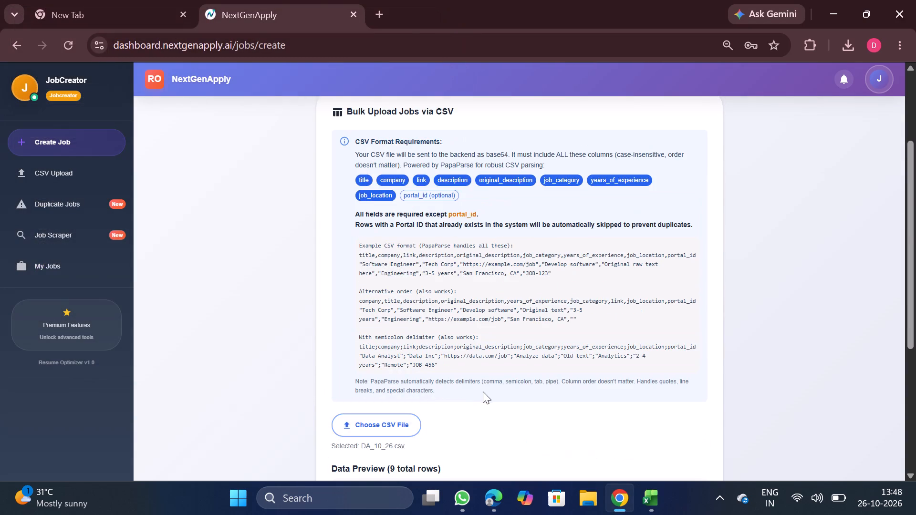
scroll(483, 391, down, 2)
scroll(551, 395, down, 3)
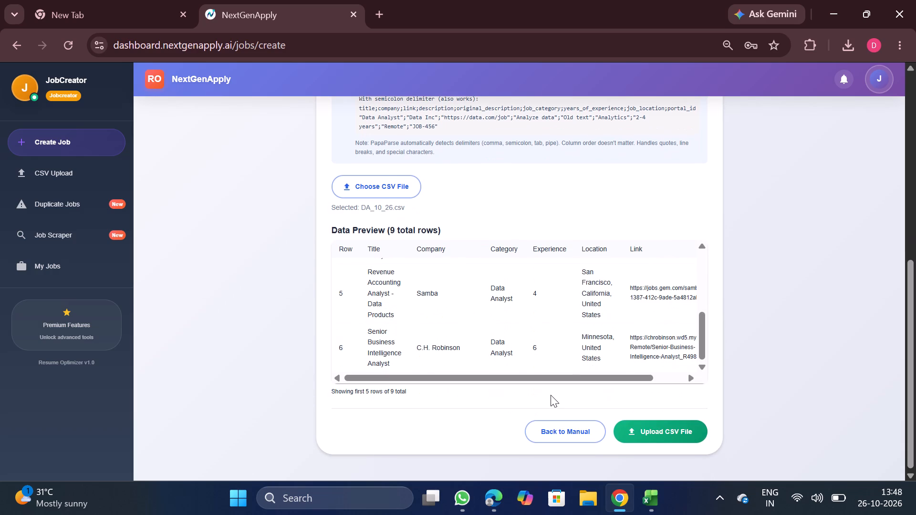
scroll(551, 395, down, 2)
double_click(659, 433)
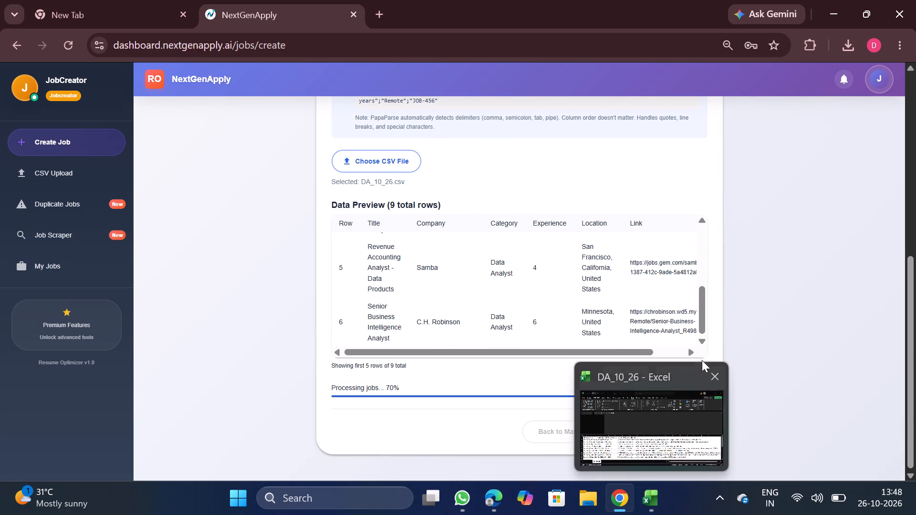
Close the DA_10_26 workbook.
click(713, 379)
scroll(453, 328, up, 5)
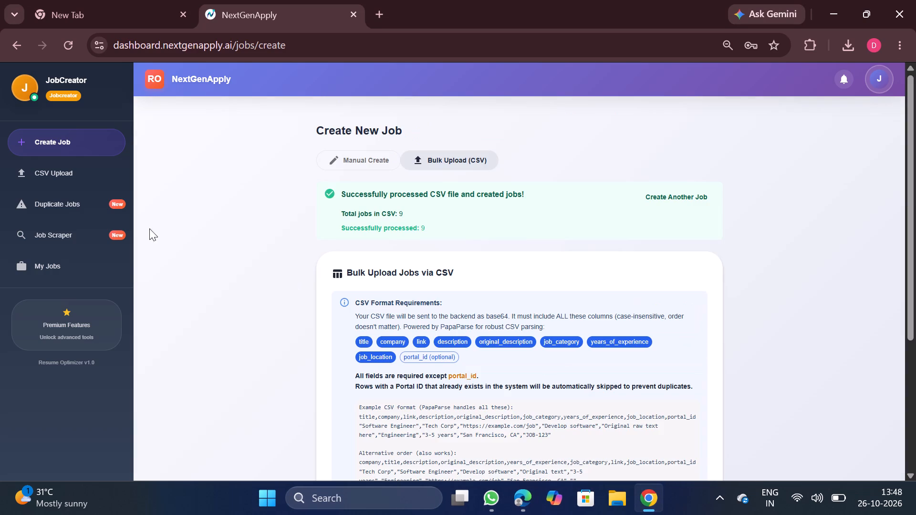
Download the processed CSV of Network Engineer upload #4530 from the CSV Upload History and open it in Excel.
click(74, 169)
scroll(446, 242, up, 2)
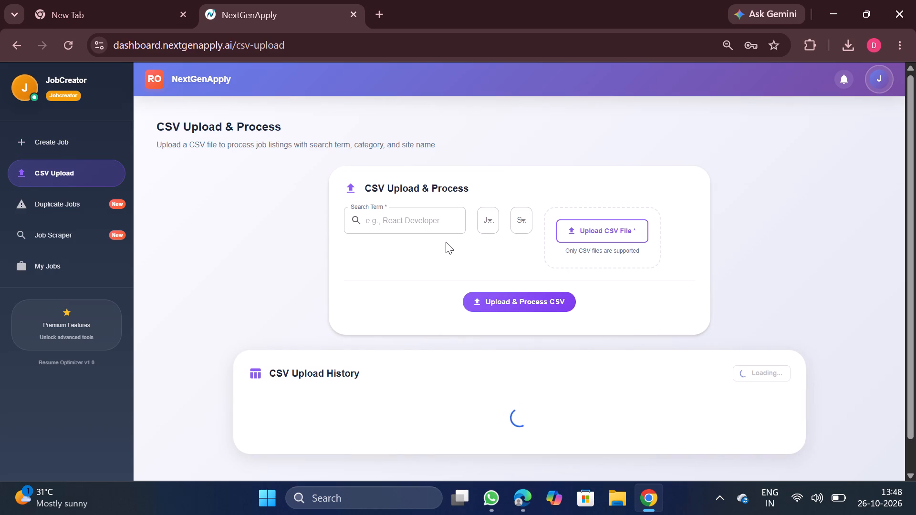
scroll(668, 339, down, 2)
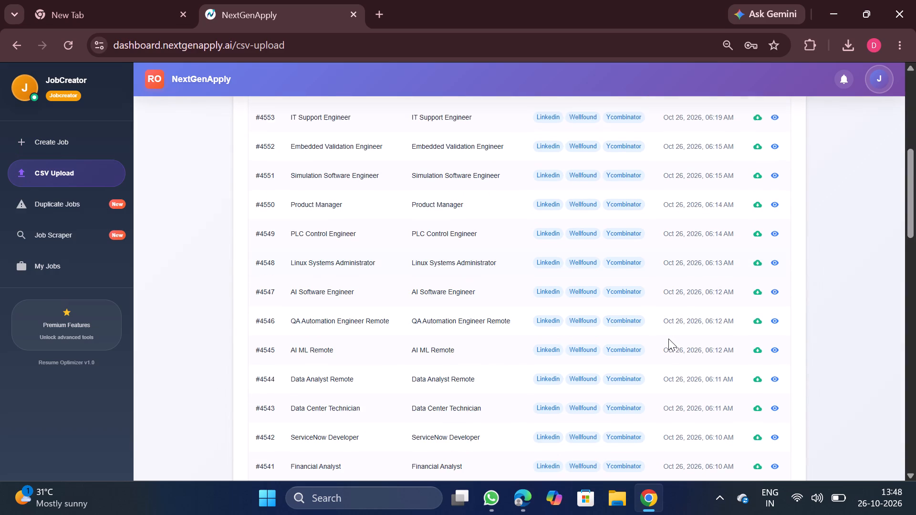
scroll(668, 339, down, 1)
scroll(616, 408, down, 1)
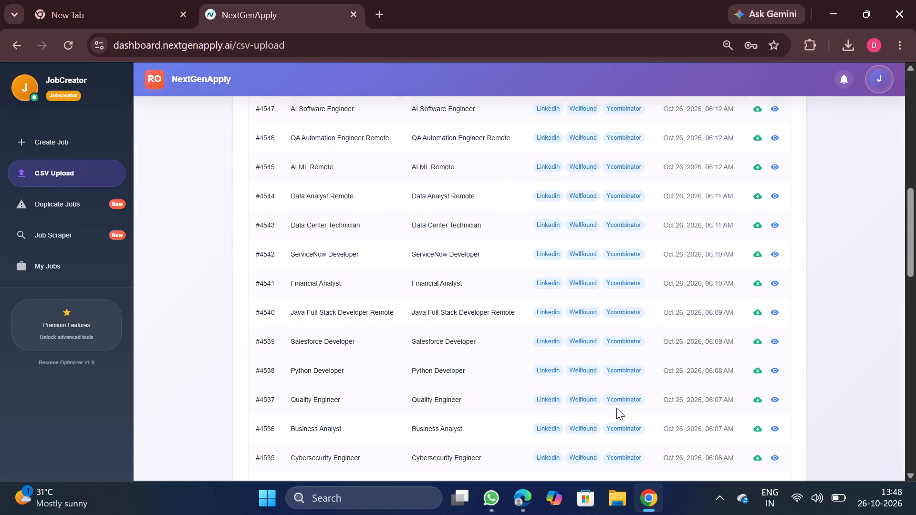
scroll(616, 408, down, 2)
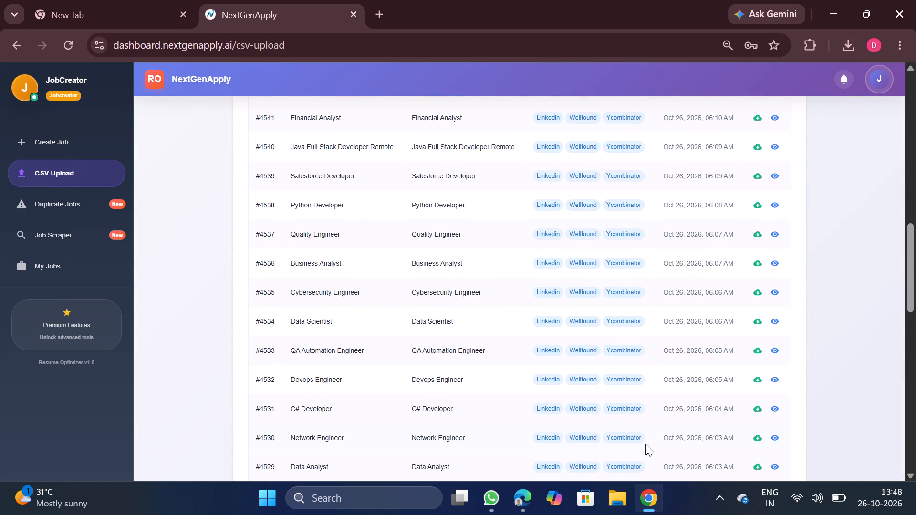
click(756, 436)
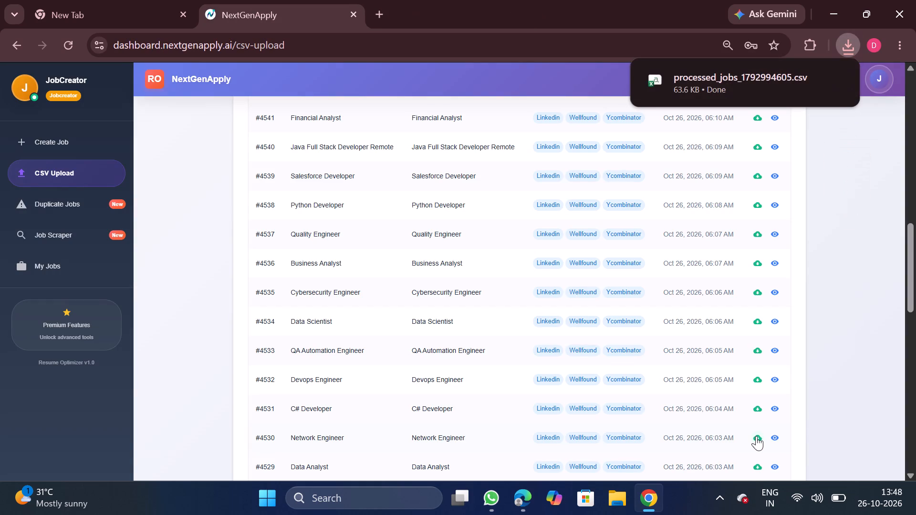
click(737, 82)
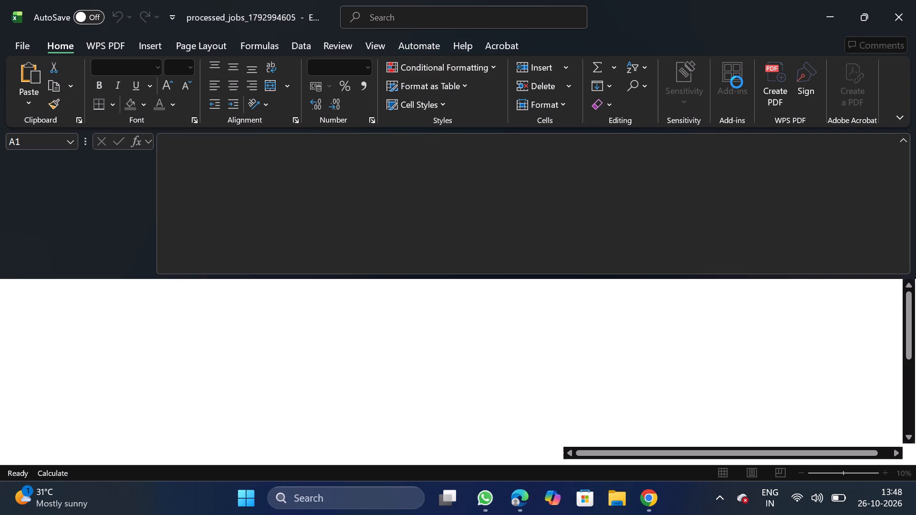
Remove duplicate rows from the whole Network Engineer table, comparing only the company column.
click(243, 387)
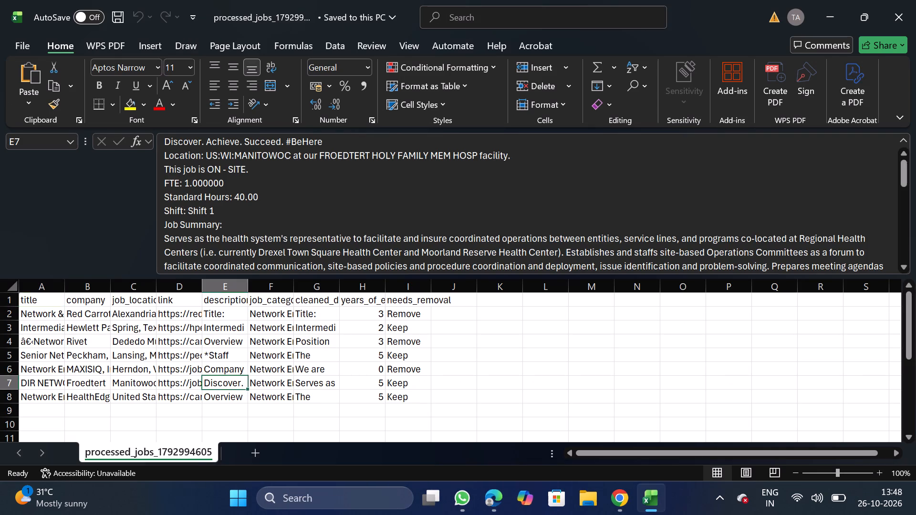
key(ctrl+a)
click(340, 41)
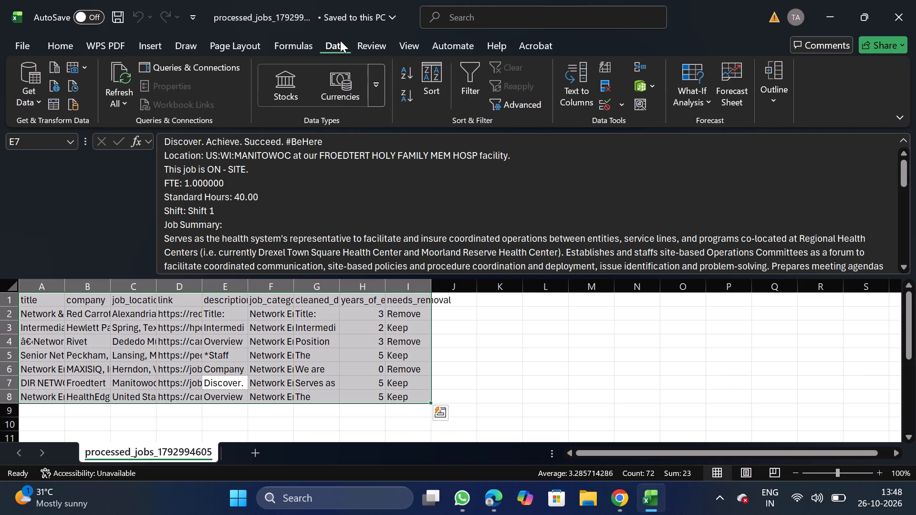
click(614, 82)
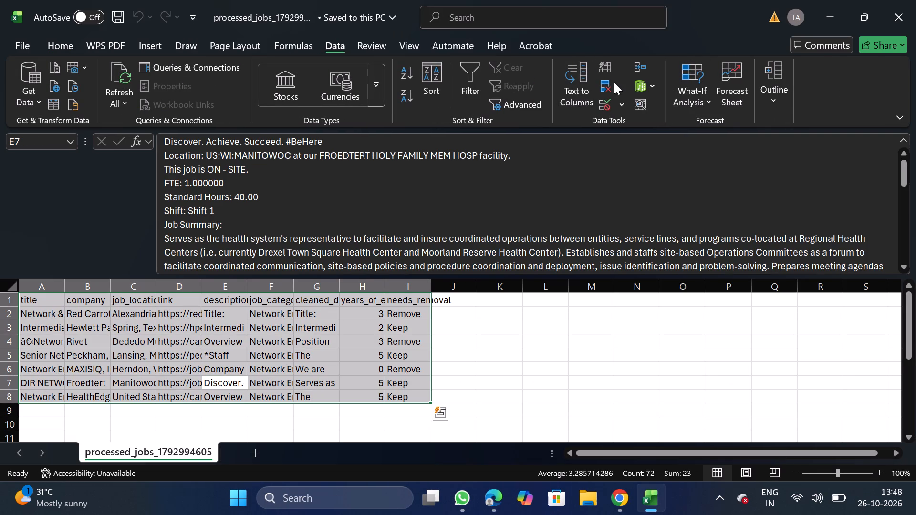
click(604, 87)
click(194, 224)
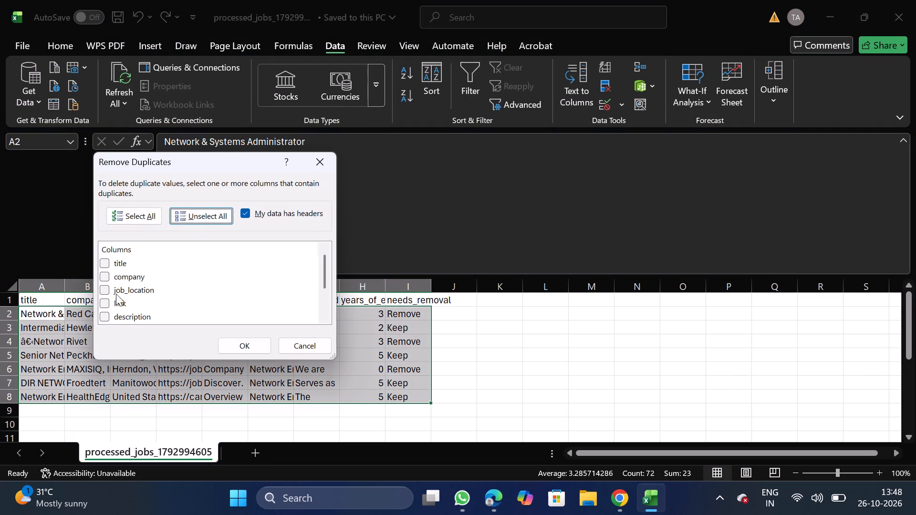
click(103, 272)
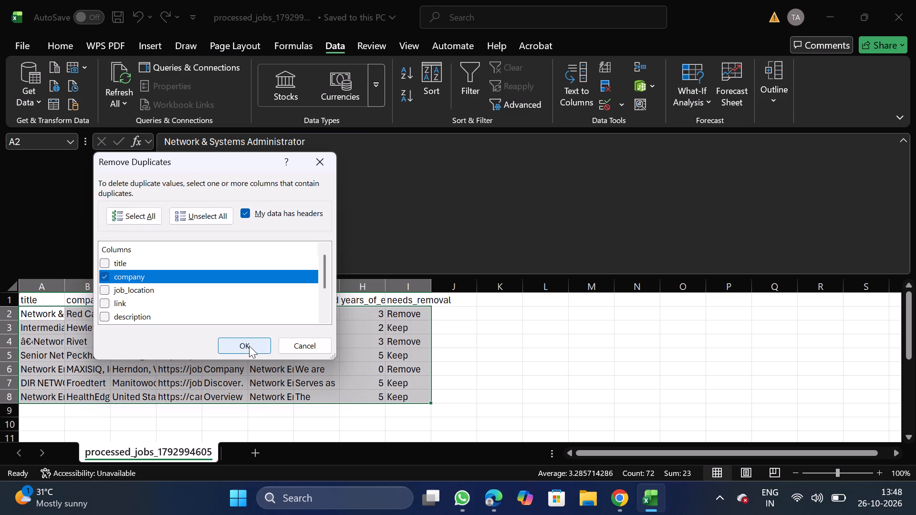
click(249, 346)
click(547, 281)
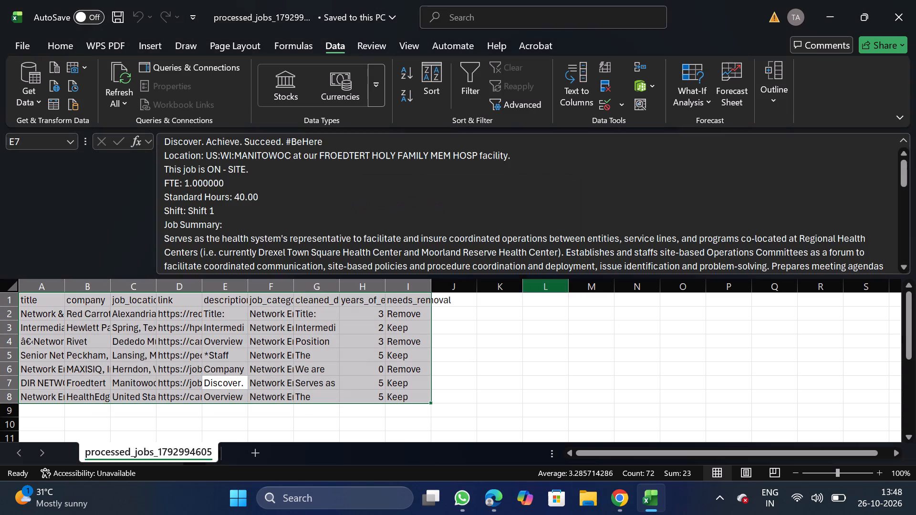
click(400, 293)
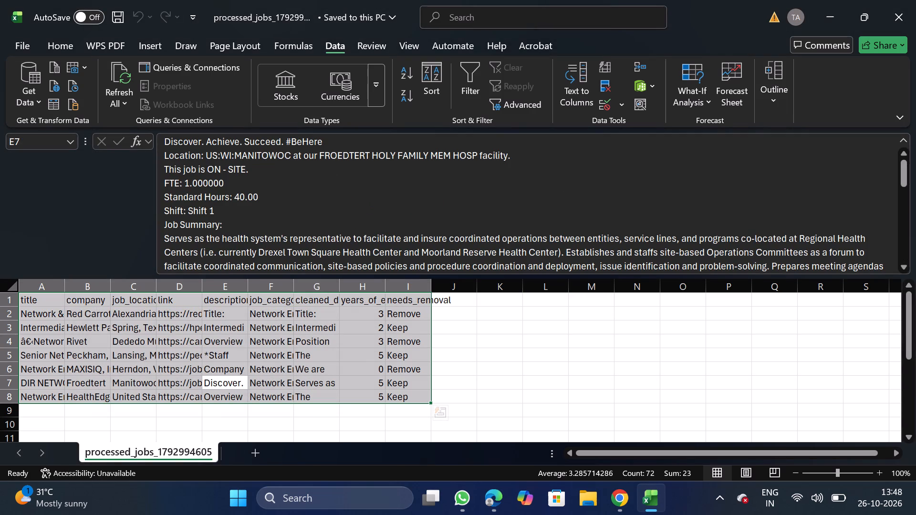
Delete the Network & Systems Administrator row, marked Remove in the needs_removal column.
drag(8, 314, 31, 314)
click(31, 314)
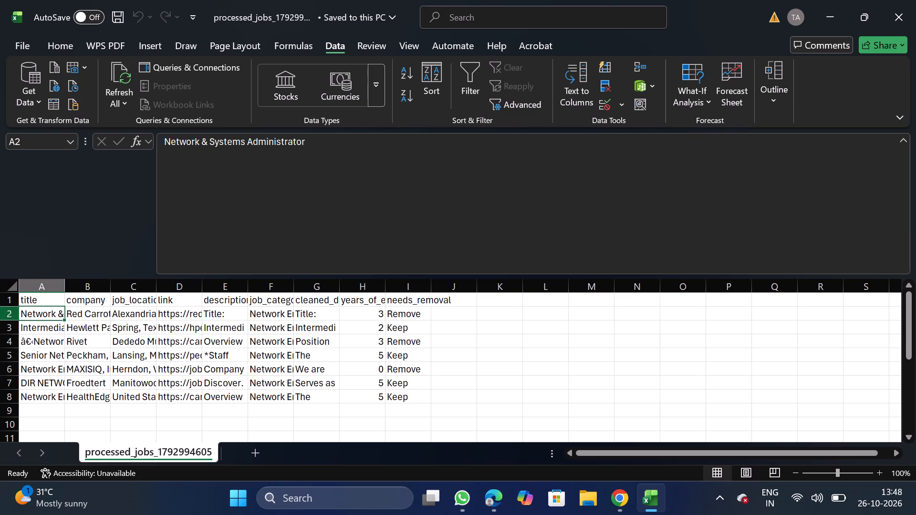
click(3, 311)
right_click(18, 314)
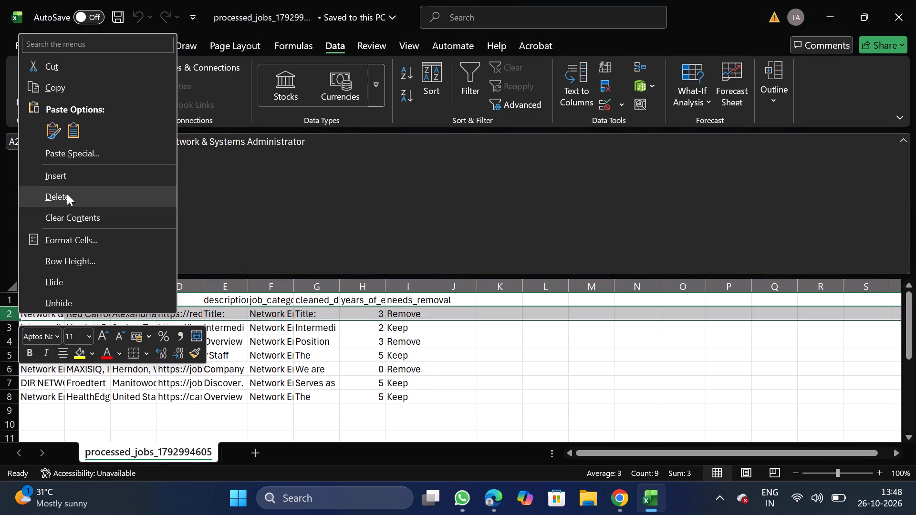
click(68, 196)
Delete the two remaining rows marked Remove: the Rivet network administrator job and the MAXISIQ network engineer job.
click(5, 329)
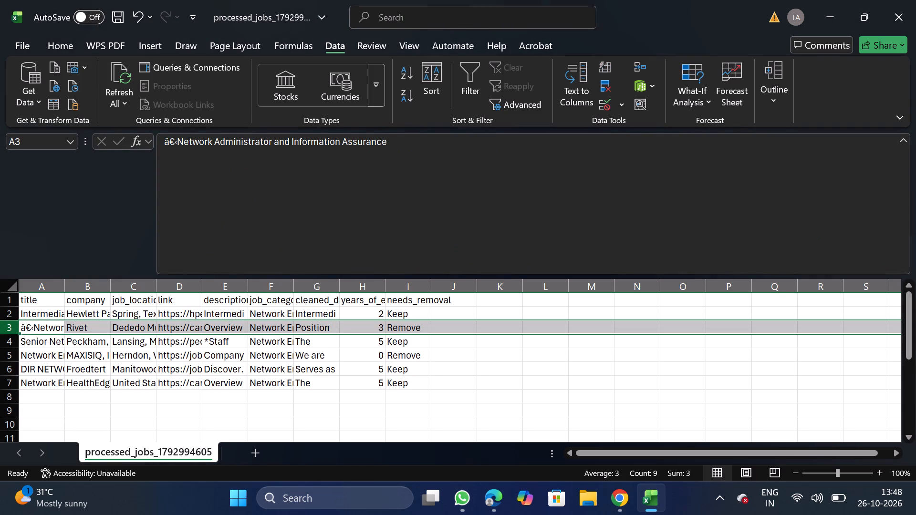
right_click(40, 331)
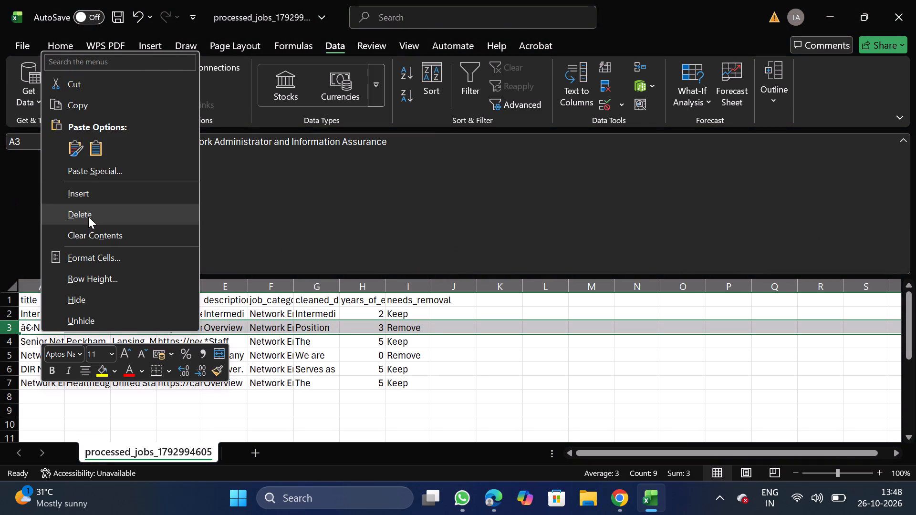
click(88, 216)
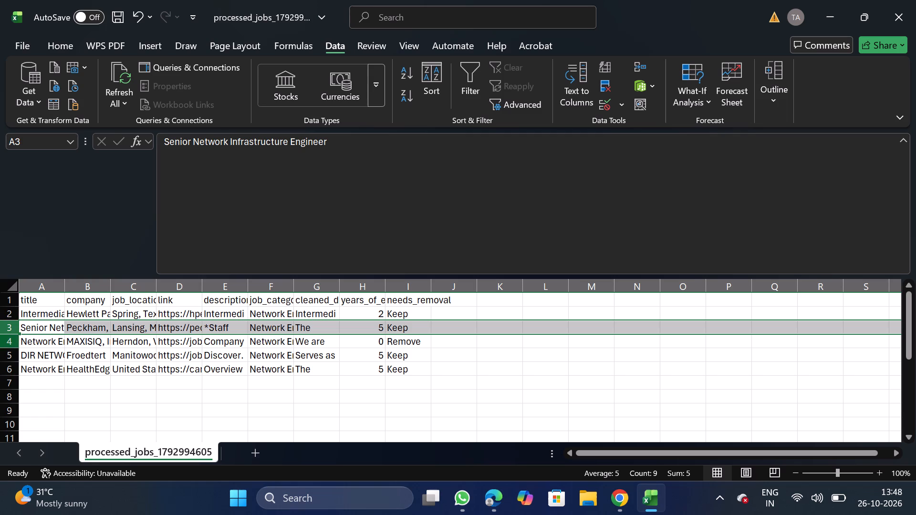
click(6, 344)
right_click(35, 342)
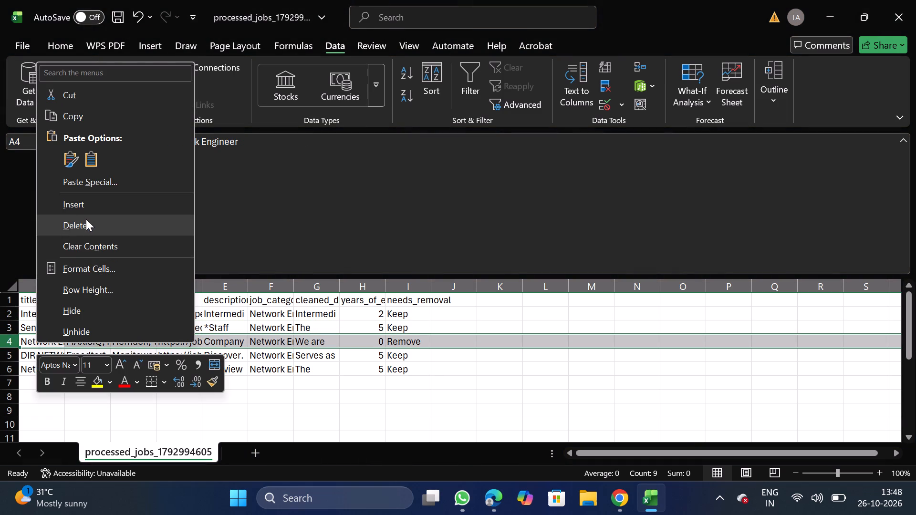
click(87, 221)
Delete the needs_removal column from the Network Engineer table.
click(406, 287)
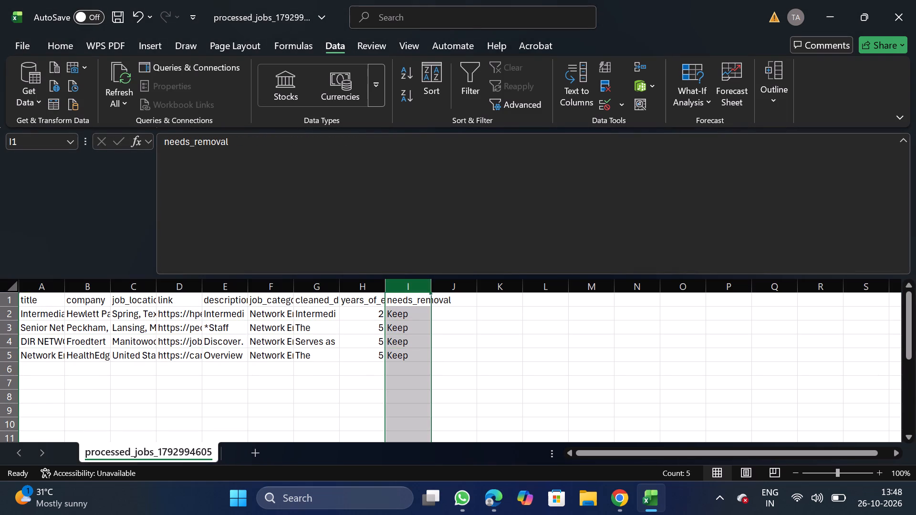
right_click(417, 350)
click(459, 233)
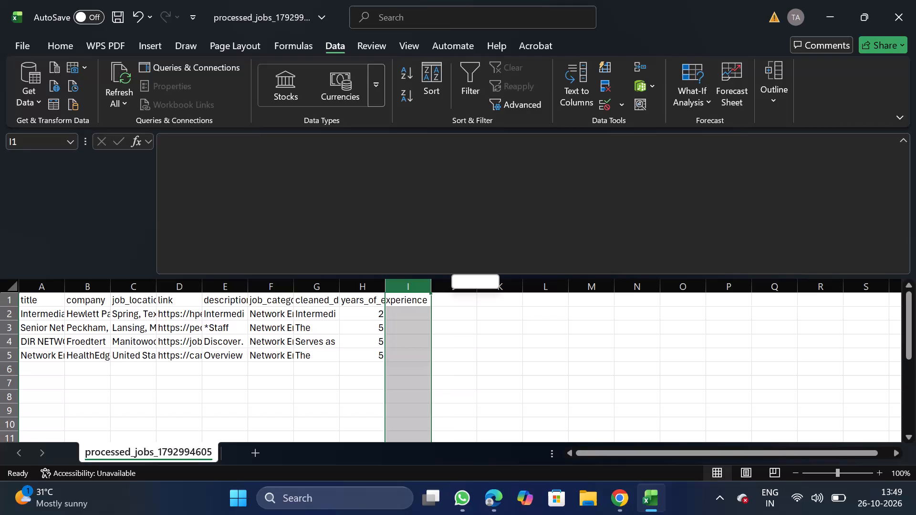
Move the job_category column in front of the title column so it is the first column.
click(262, 286)
key(ctrl+x)
click(29, 285)
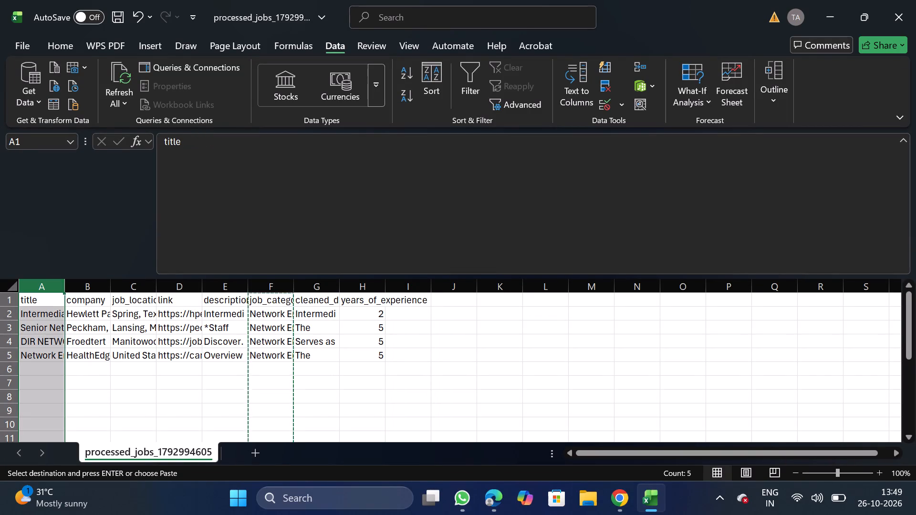
right_click(33, 325)
click(100, 183)
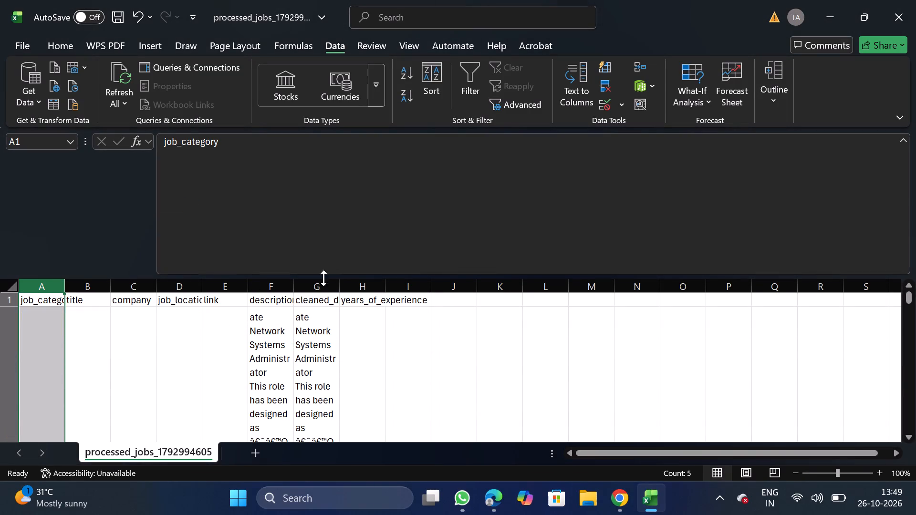
Turn off text wrapping for the description and cleaned_description columns.
click(268, 288)
key(shift+Right)
click(57, 42)
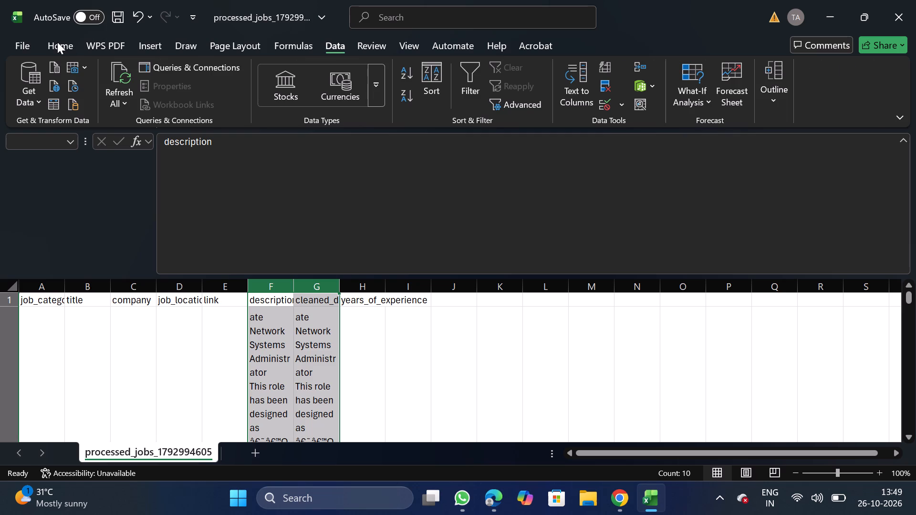
click(294, 121)
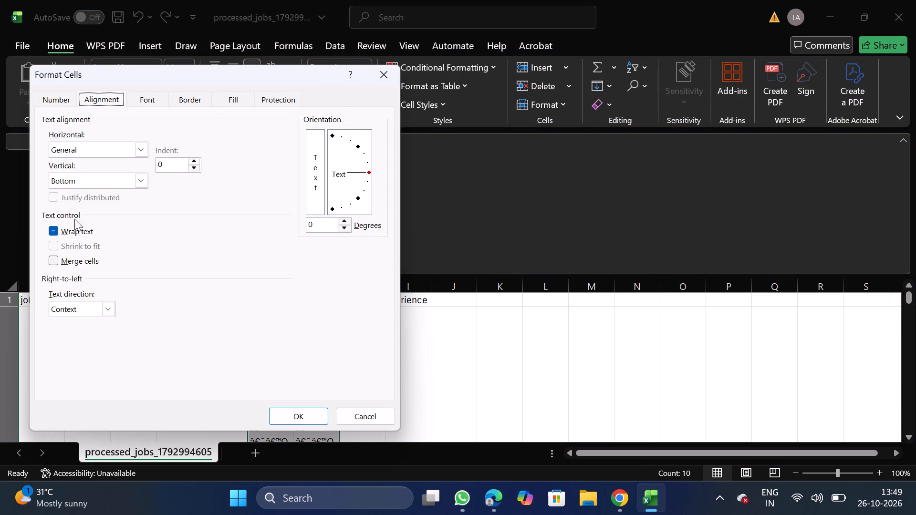
double_click(85, 233)
click(301, 417)
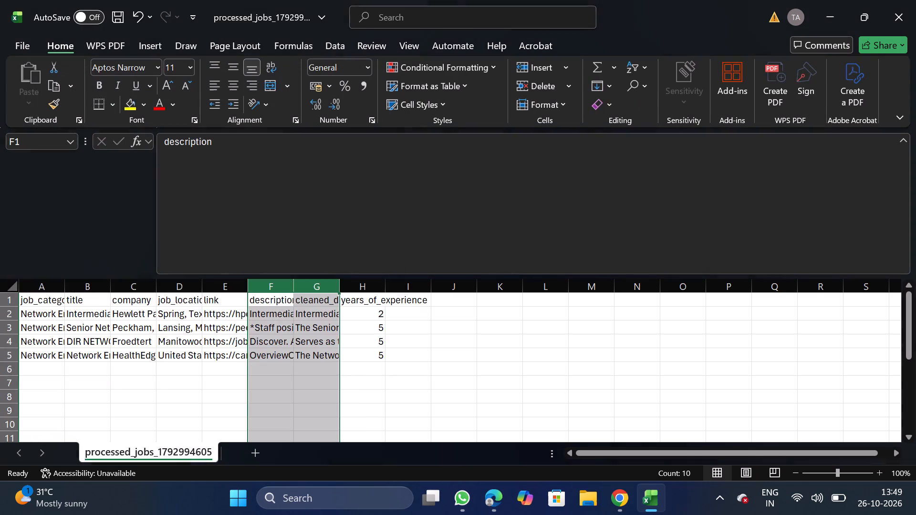
Move the link column to the end of the table, after years_of_experience.
click(223, 291)
key(ctrl+x)
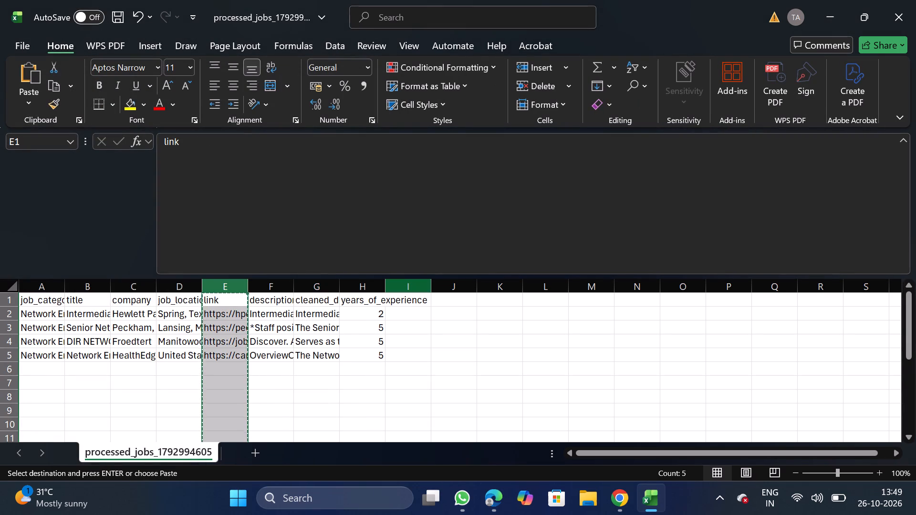
click(408, 284)
right_click(420, 336)
click(474, 197)
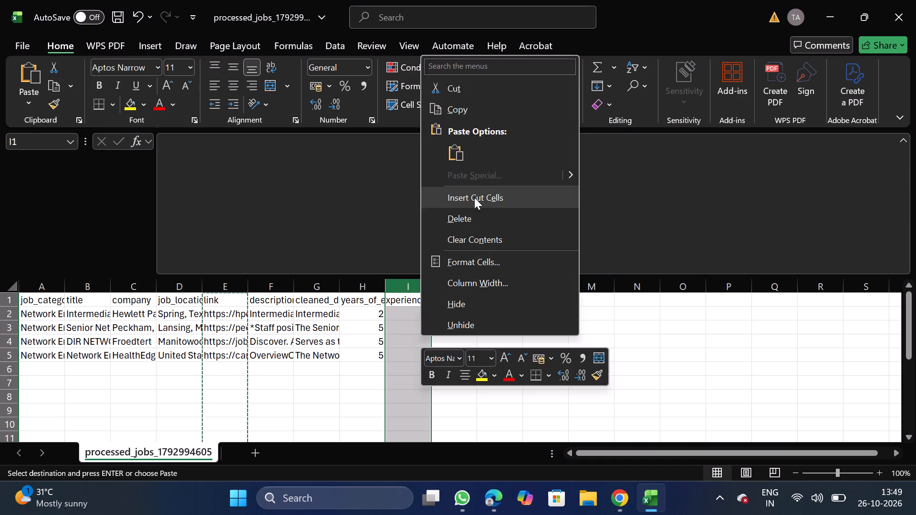
Move the years_of_experience column between job_location and description.
click(319, 283)
key(ctrl+x)
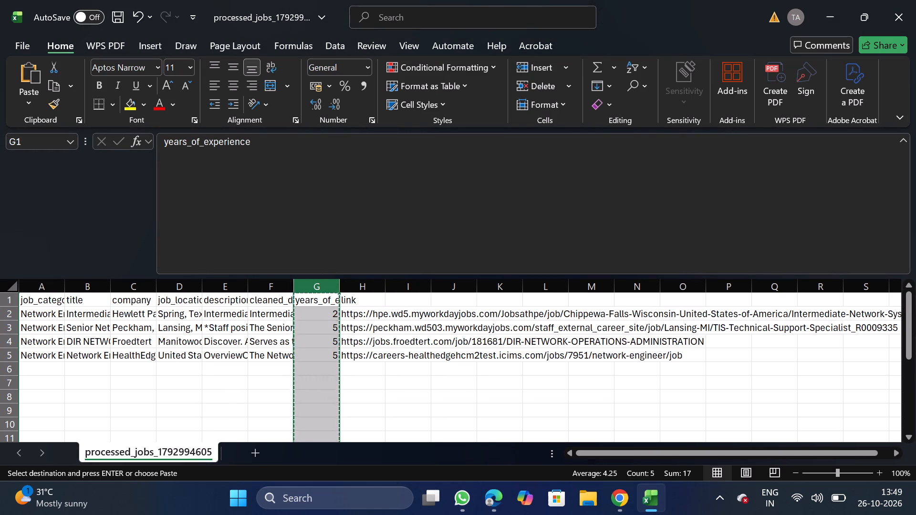
click(219, 281)
right_click(218, 316)
click(275, 175)
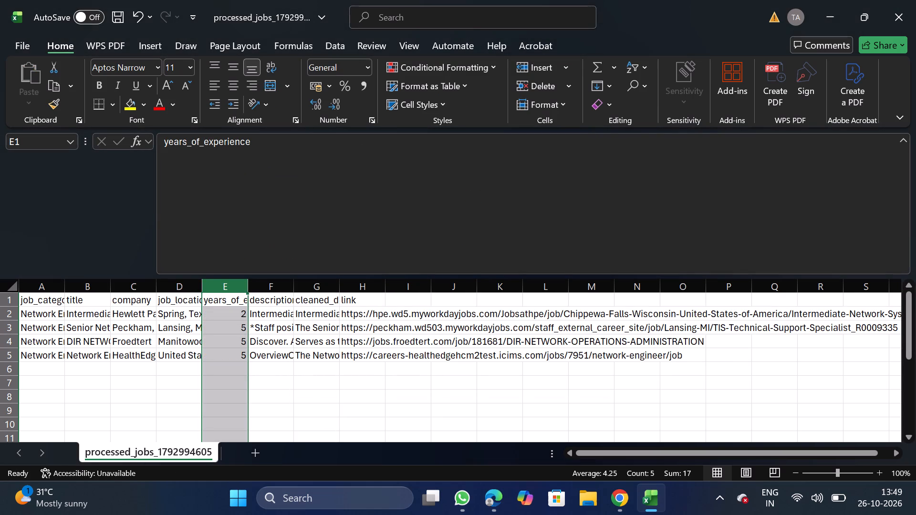
Rename the cleaned_description header as description, reusing the text of the existing description header.
click(262, 291)
drag(162, 141, 166, 139)
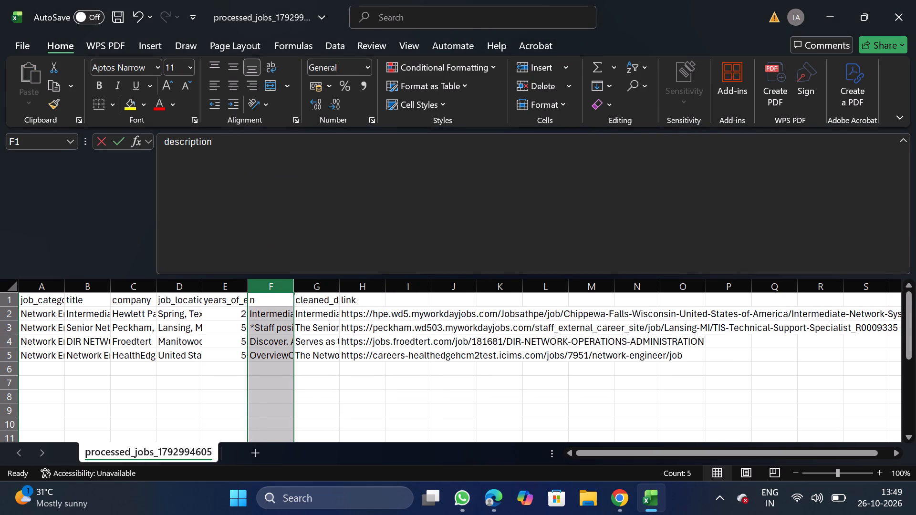
drag(166, 139, 245, 140)
key(ctrl+c)
click(317, 298)
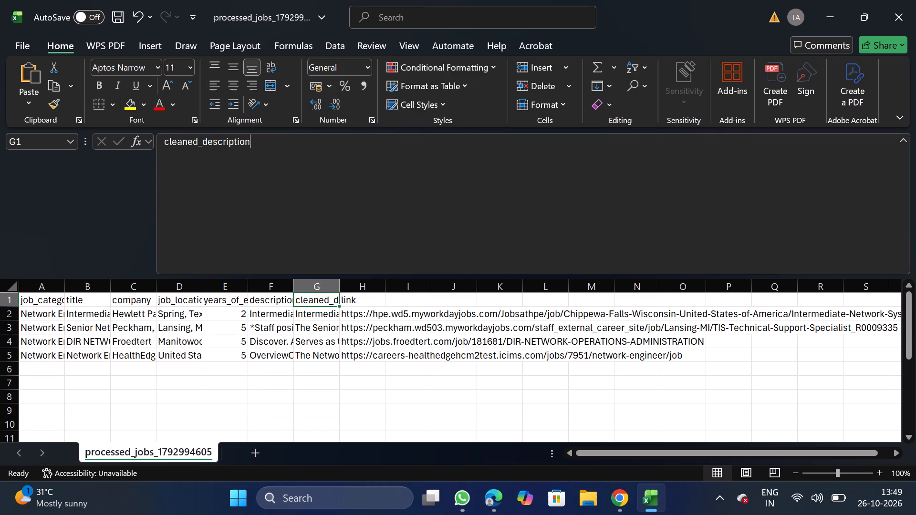
click(377, 254)
key(BackSpace)
key(BackSpace)
key(BackSpace)
key(BackSpace)
key(BackSpace)
key(BackSpace)
key(BackSpace)
key(BackSpace)
key(BackSpace)
key(BackSpace)
key(BackSpace)
key(BackSpace)
key(BackSpace)
key(BackSpace)
key(BackSpace)
key(BackSpace)
key(BackSpace)
key(BackSpace)
key(BackSpace)
key(BackSpace)
key(ctrl+v)
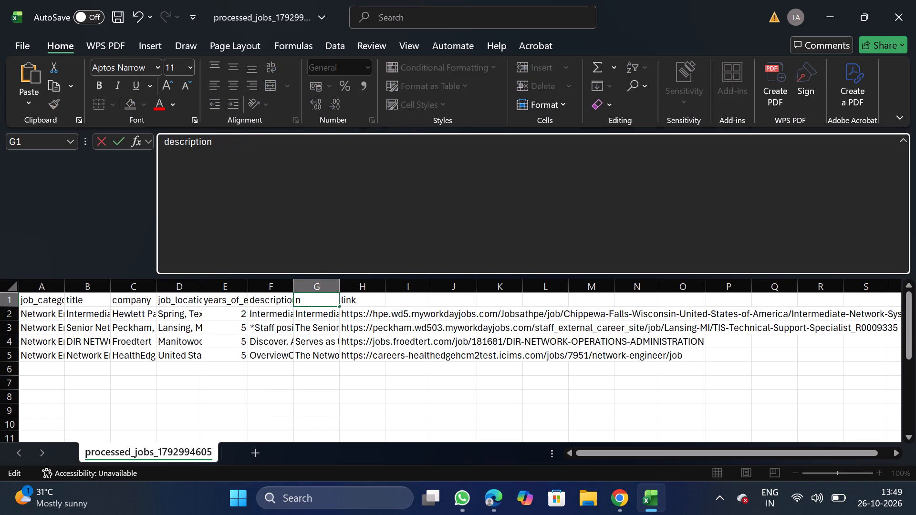
Rename the first description header (F1) as original_description, copying the name from NextGenApply's bulk upload CSV format requirements in Chrome.
click(267, 299)
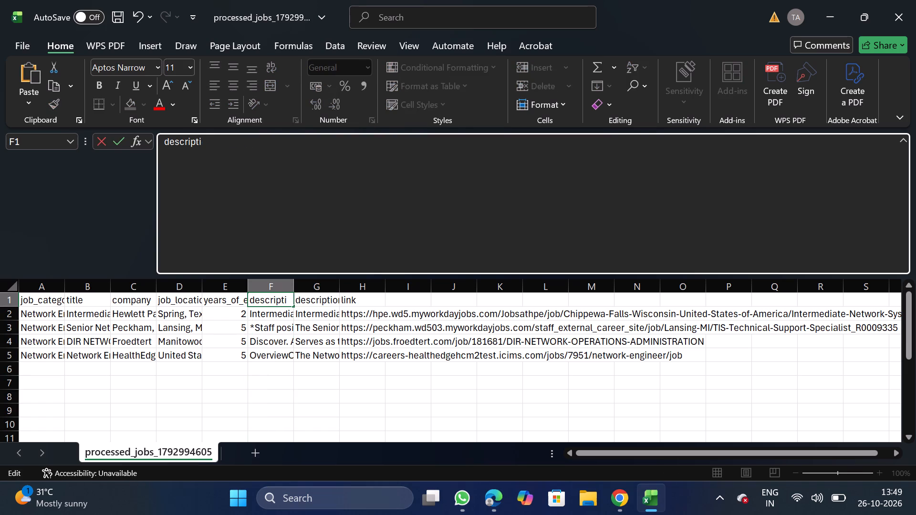
click(620, 514)
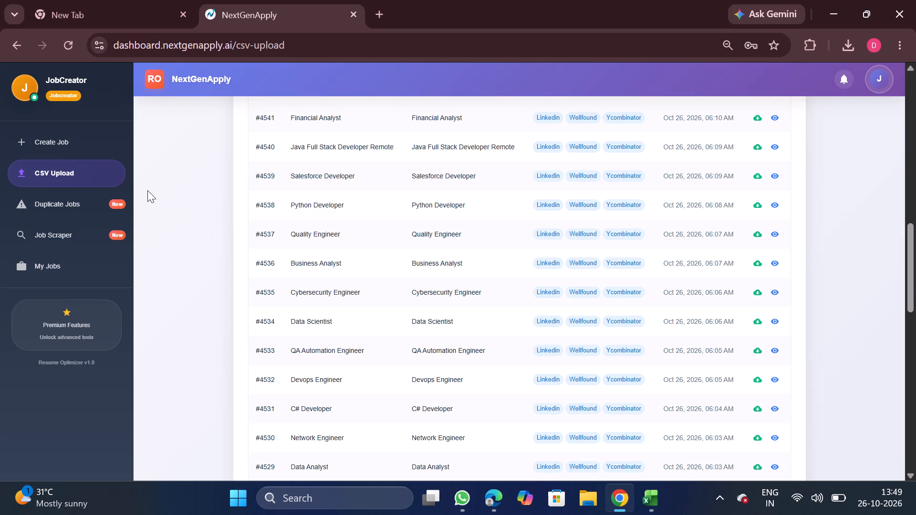
click(98, 157)
click(79, 140)
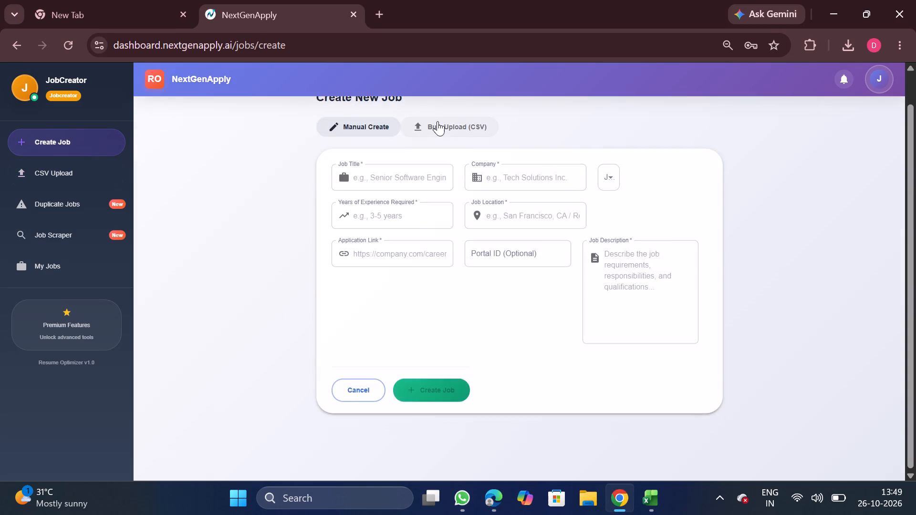
click(437, 121)
double_click(507, 232)
key(ctrl+c)
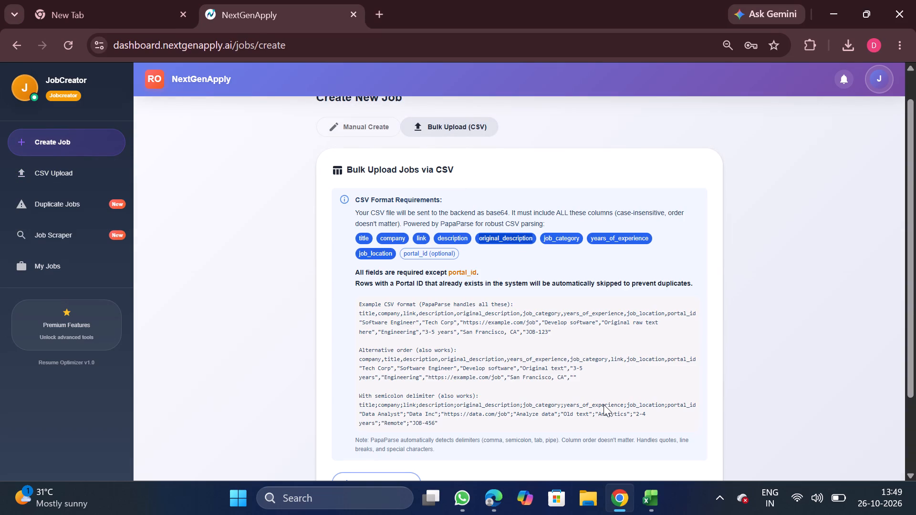
click(654, 505)
key(ctrl+v)
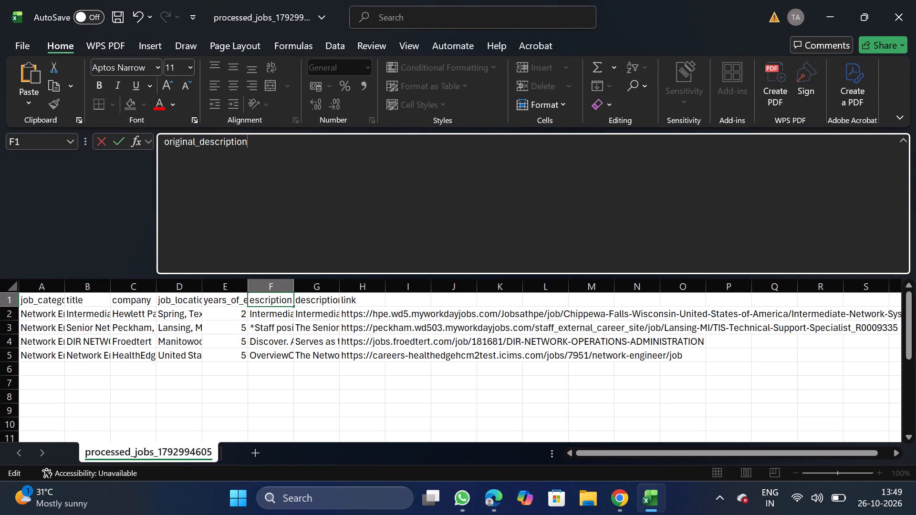
click(86, 318)
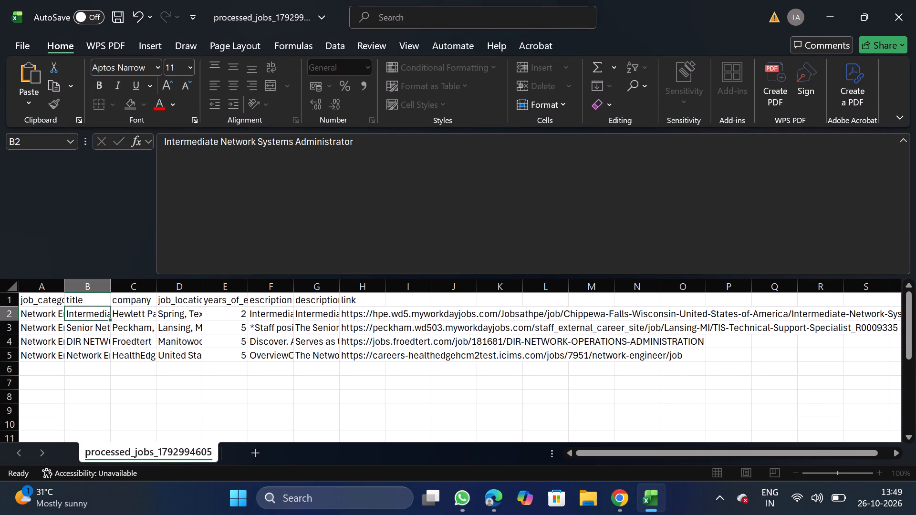
Check the remaining job titles and save the workbook as the CSV NE_10_26 in the Daily Scraping jobs folder under Documents.
click(86, 328)
click(83, 343)
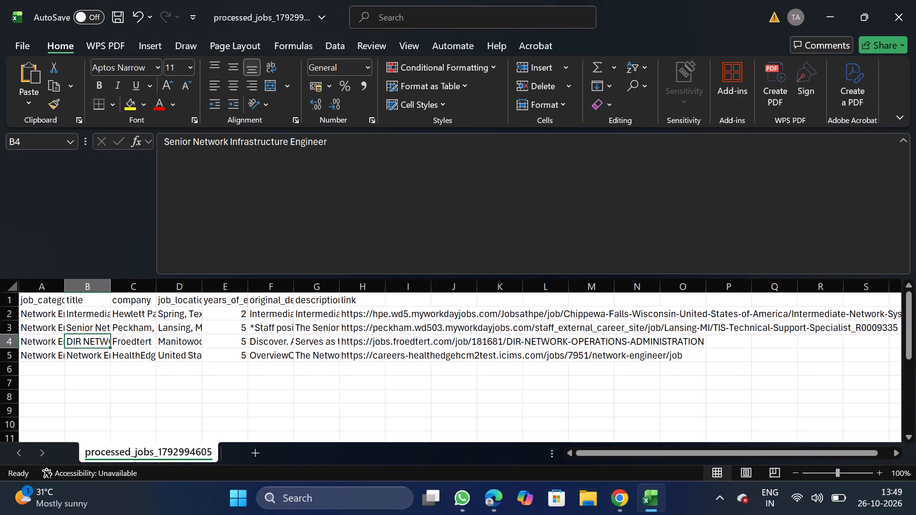
click(83, 354)
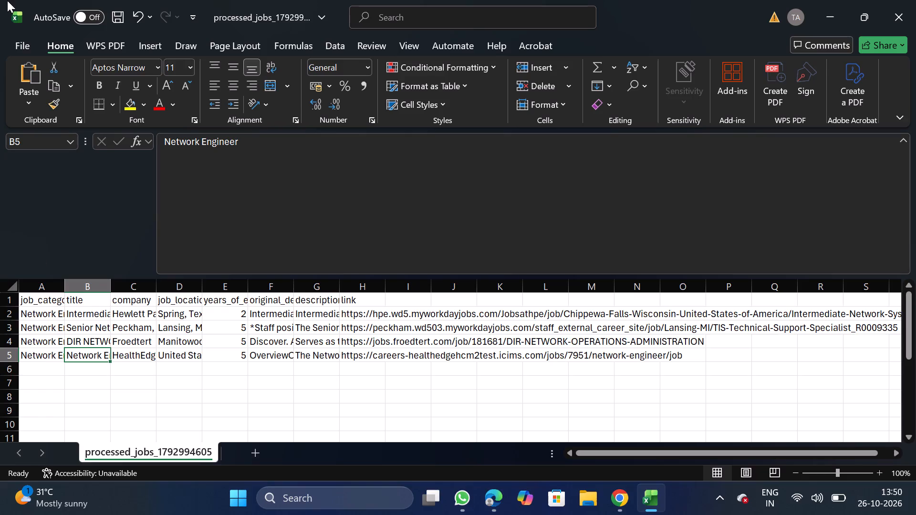
click(19, 45)
triple_click(53, 239)
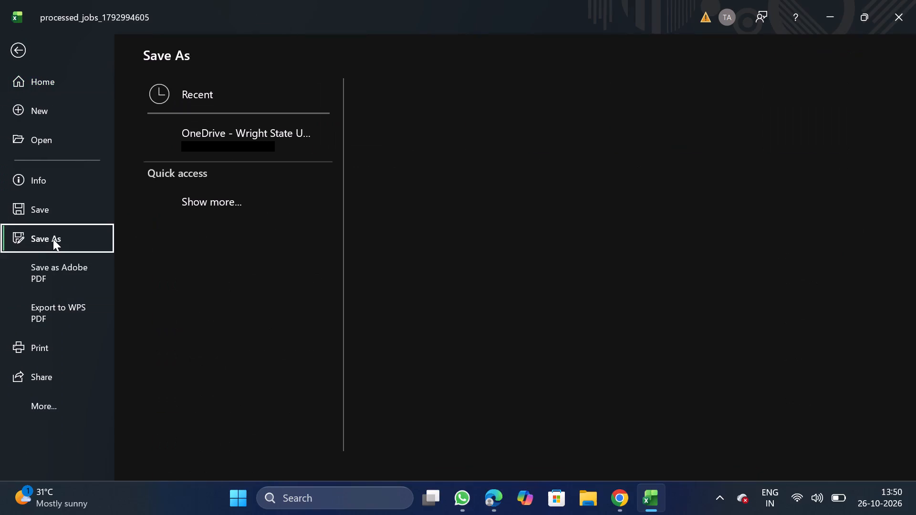
triple_click(206, 404)
triple_click(206, 404)
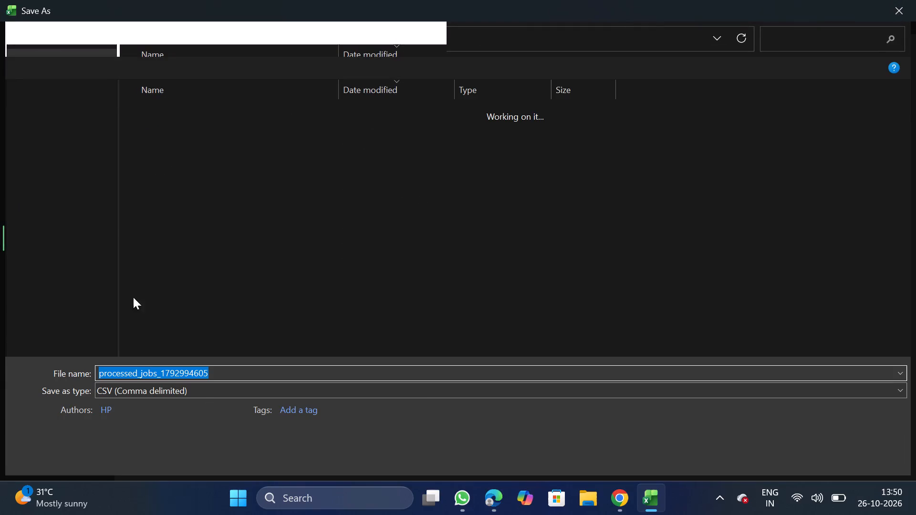
double_click(68, 136)
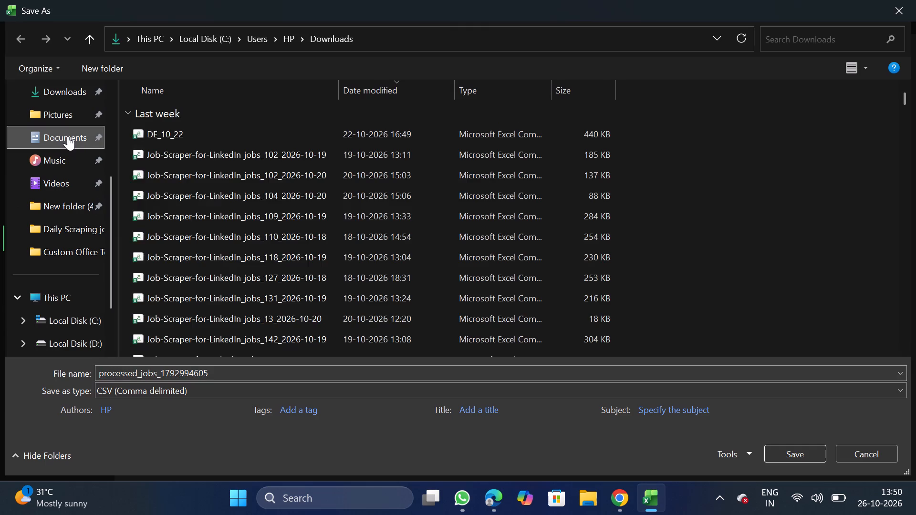
double_click(199, 156)
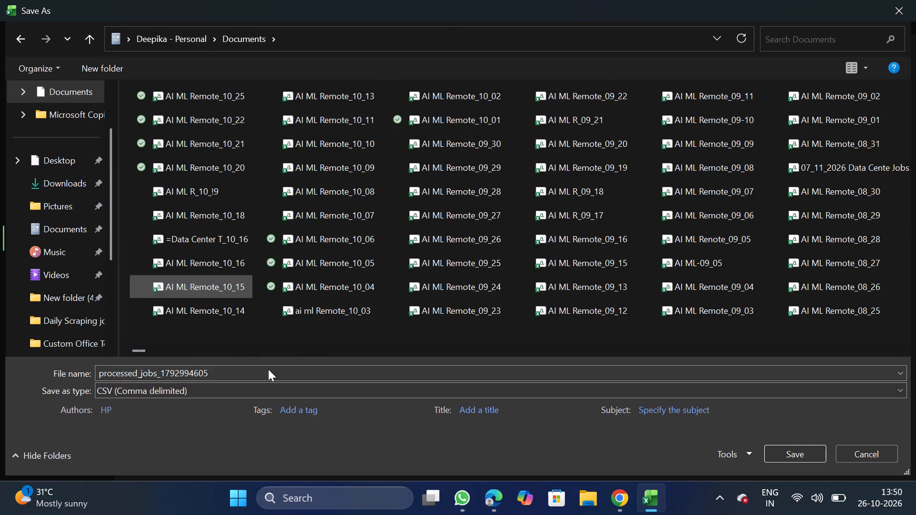
click(257, 373)
key(BackSpace)
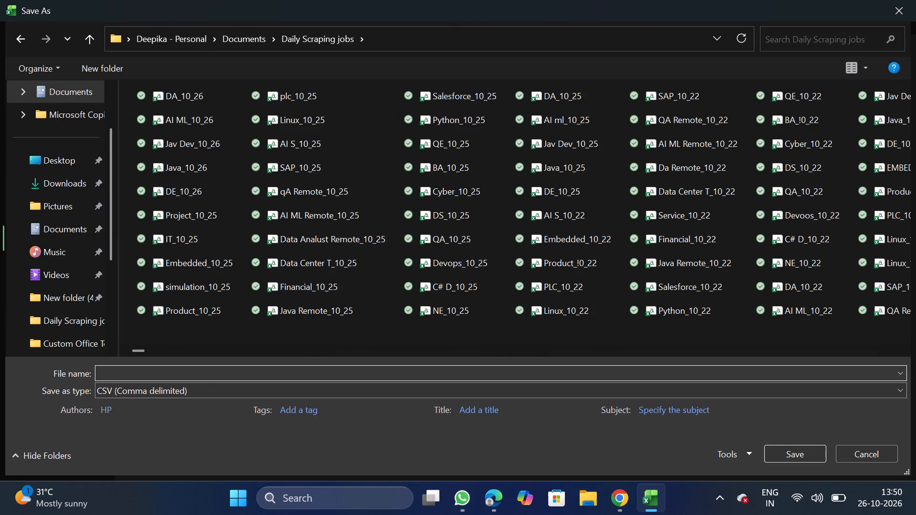
text(NE_10_26)
click(821, 451)
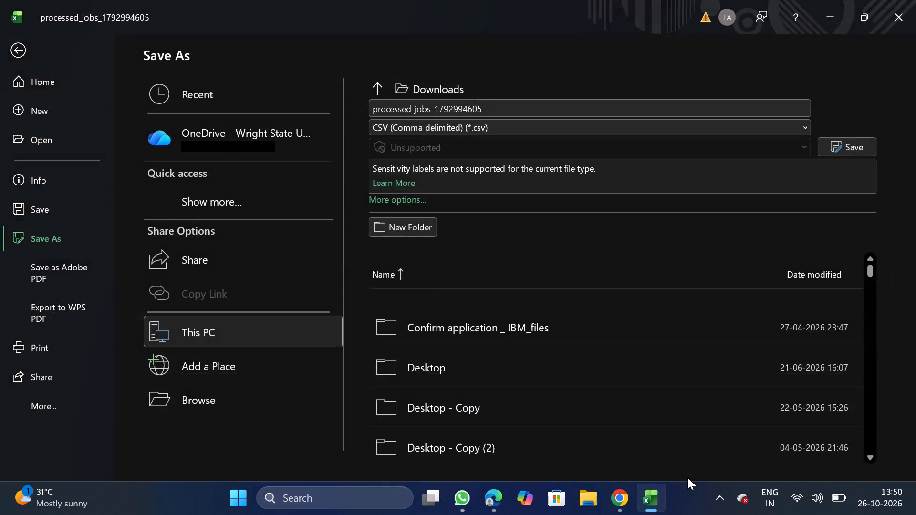
In Chrome, bulk upload the NE_10_26 CSV from the Daily Scraping jobs folder to NextGenApply, reviewing its data preview and the upload result.
click(611, 501)
scroll(468, 371, down, 1)
click(396, 387)
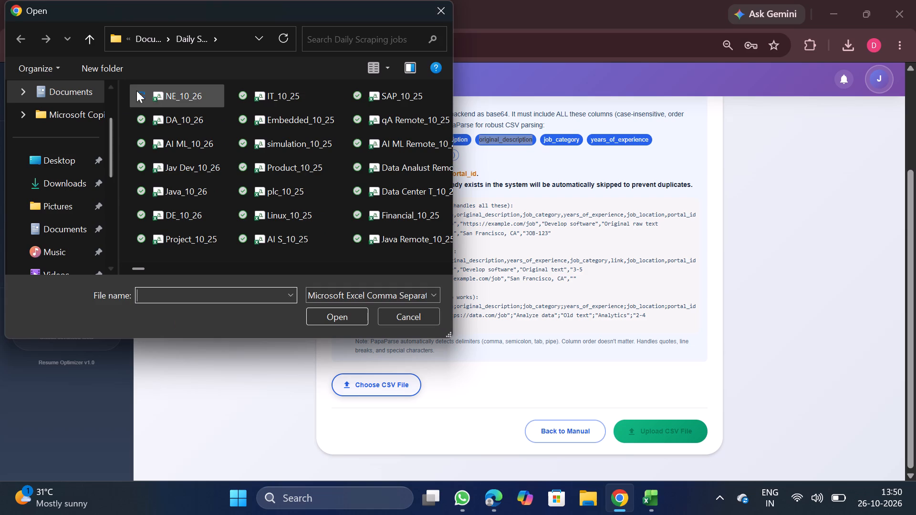
double_click(170, 99)
scroll(557, 442, down, 2)
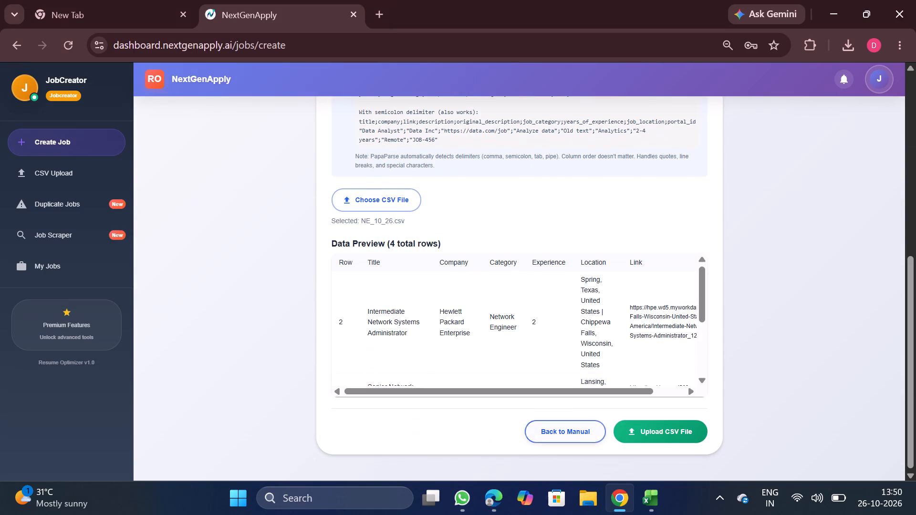
scroll(592, 364, down, 4)
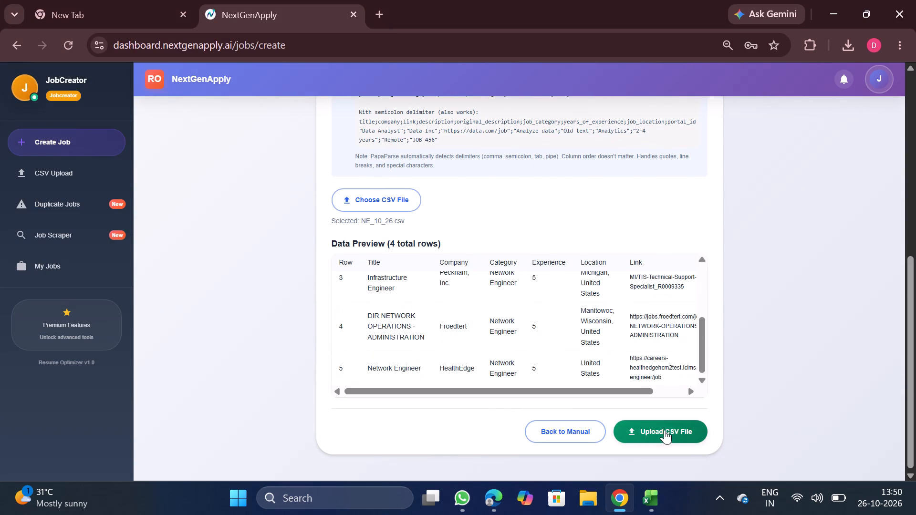
click(666, 432)
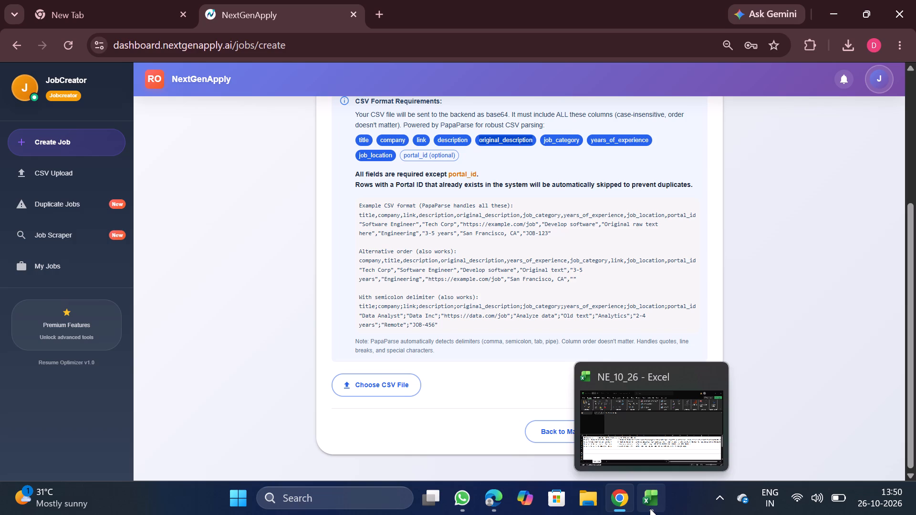
click(775, 354)
scroll(775, 354, up, 6)
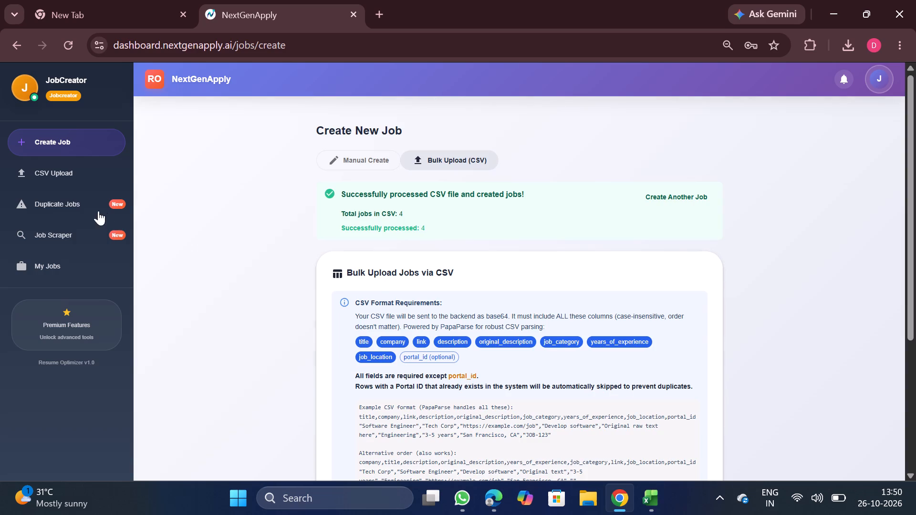
Download the processed CSV for C# Developer from the CSV Upload History and open it in Excel.
click(71, 183)
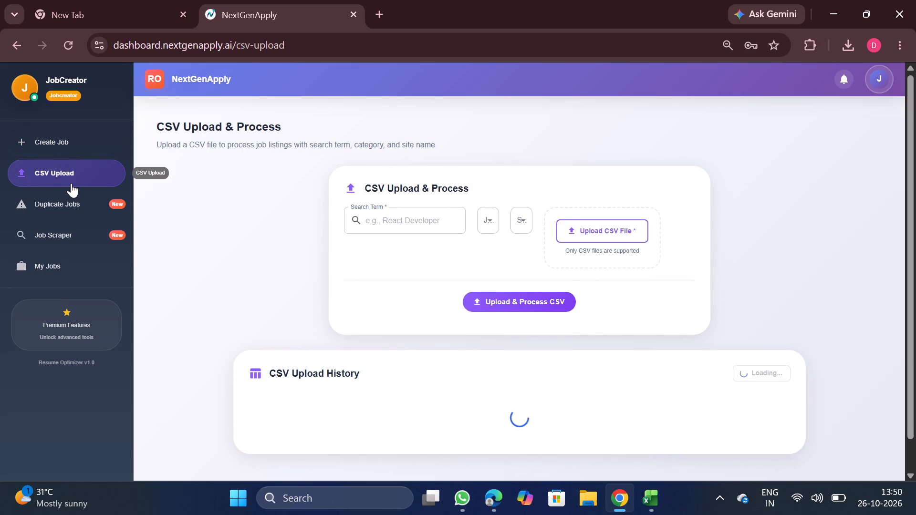
scroll(462, 276, up, 3)
scroll(652, 365, down, 1)
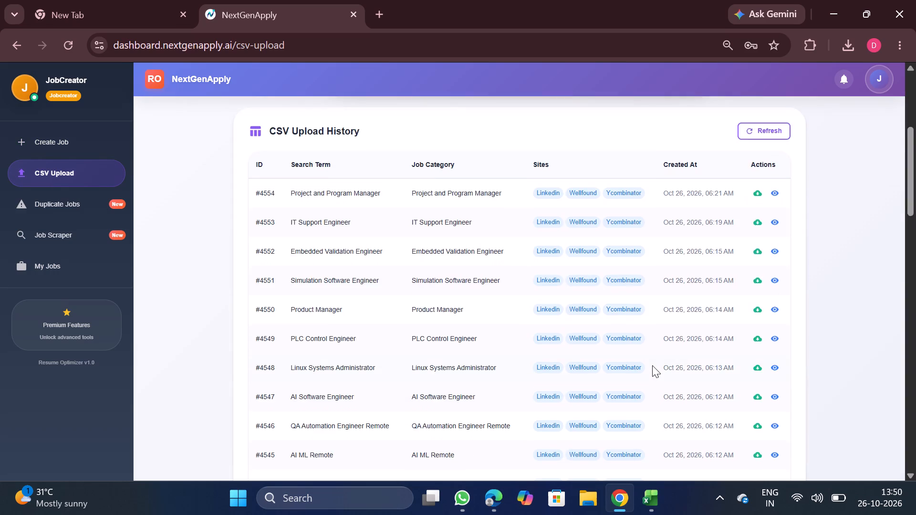
scroll(652, 365, down, 4)
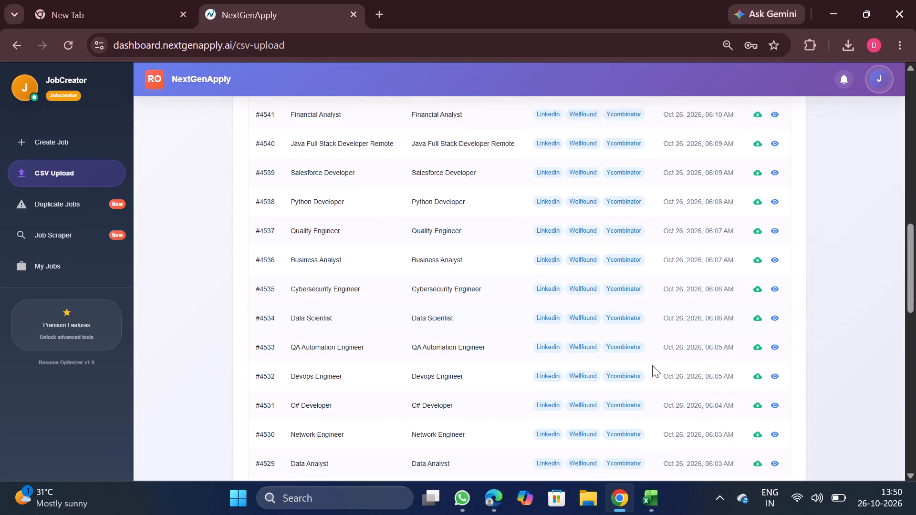
scroll(652, 365, down, 1)
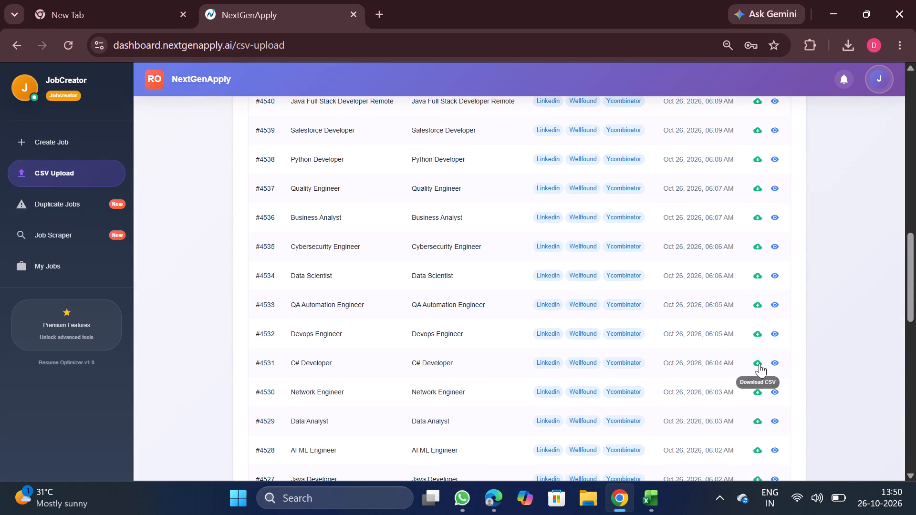
click(760, 363)
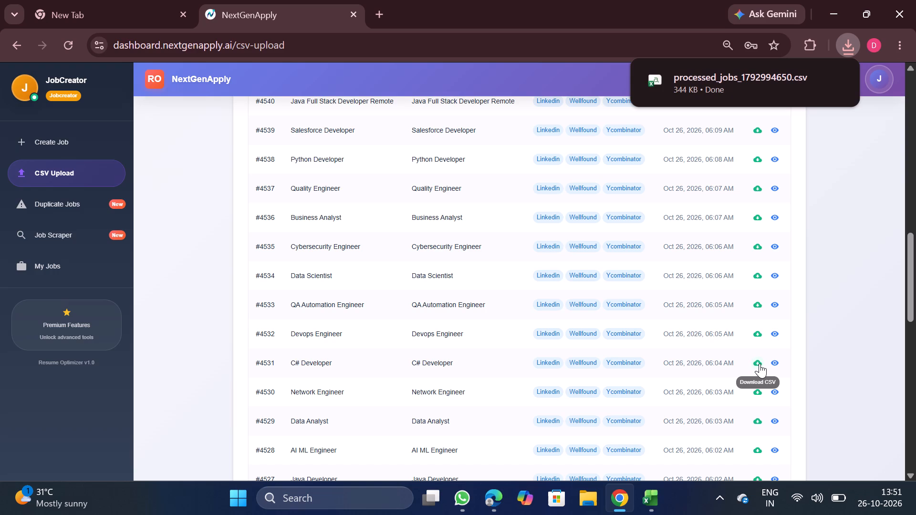
click(714, 77)
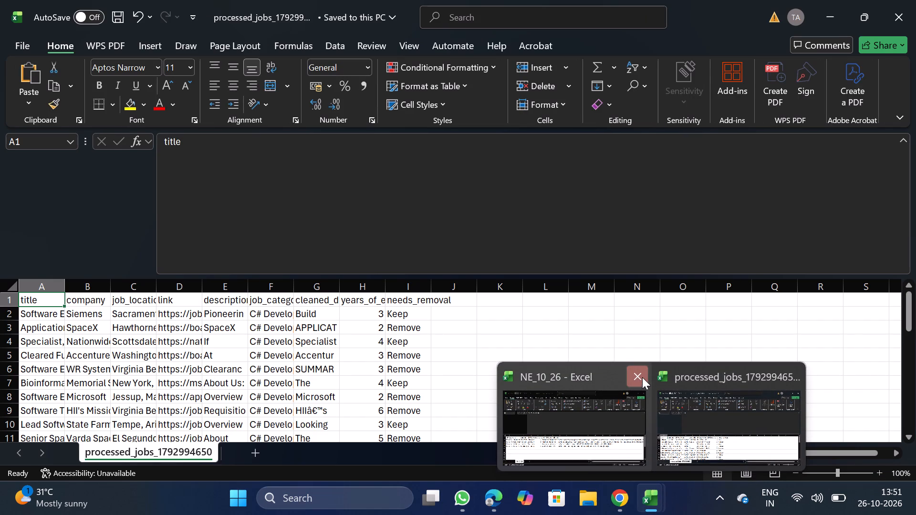
Close the NE_10_26 workbook.
click(642, 377)
click(362, 372)
Remove duplicate rows from the whole C# Developer jobs table, comparing only the company column.
click(217, 375)
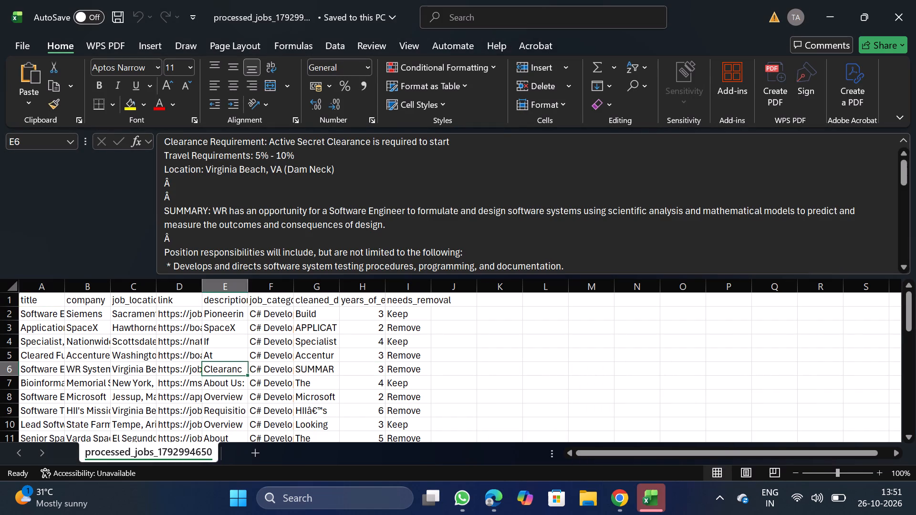
key(ctrl+a)
click(336, 41)
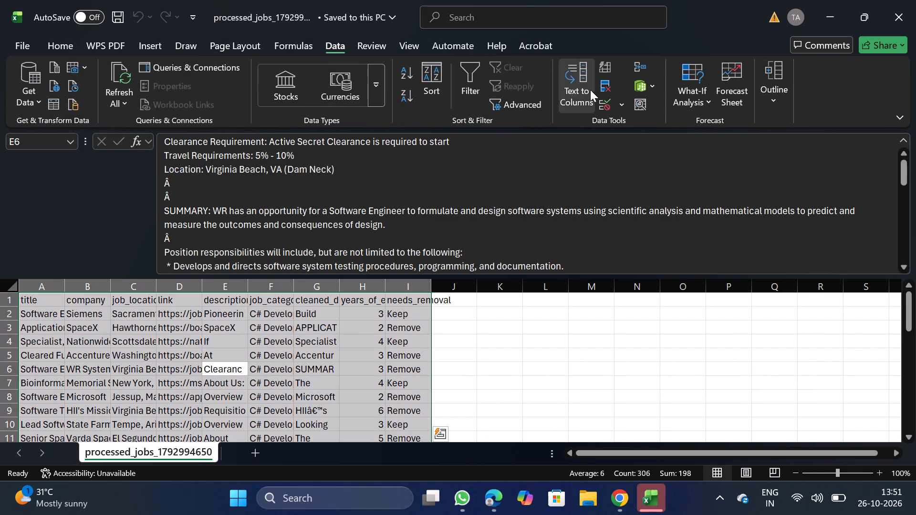
click(596, 91)
click(205, 218)
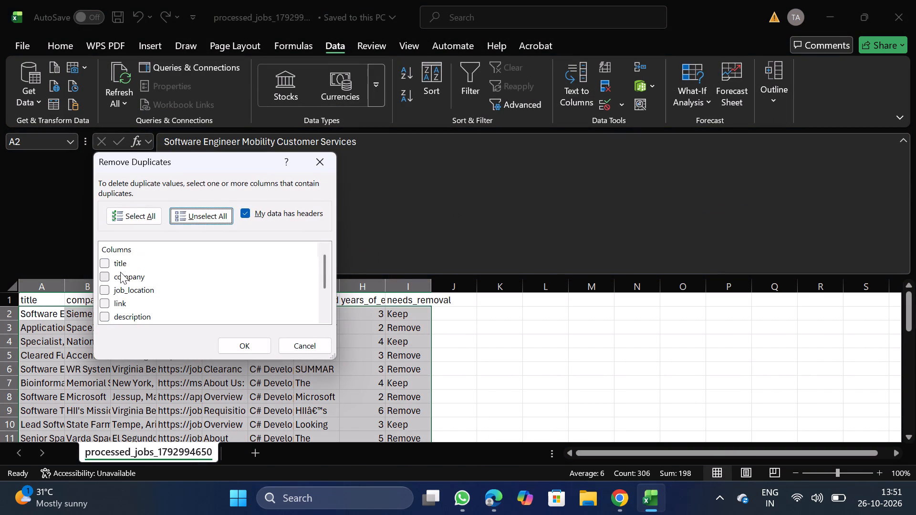
click(103, 273)
click(249, 342)
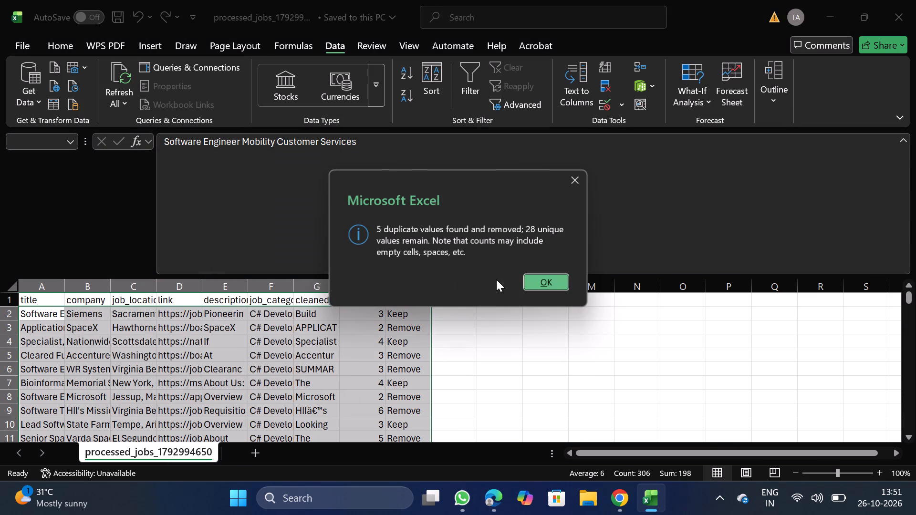
click(540, 283)
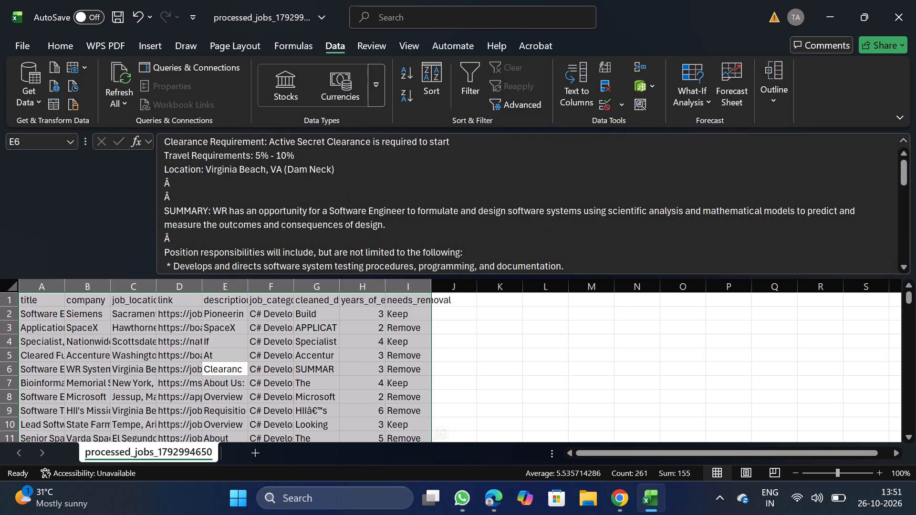
Filter the needs_removal column to Remove, delete all the filtered rows, and turn the filter off.
click(328, 356)
click(422, 299)
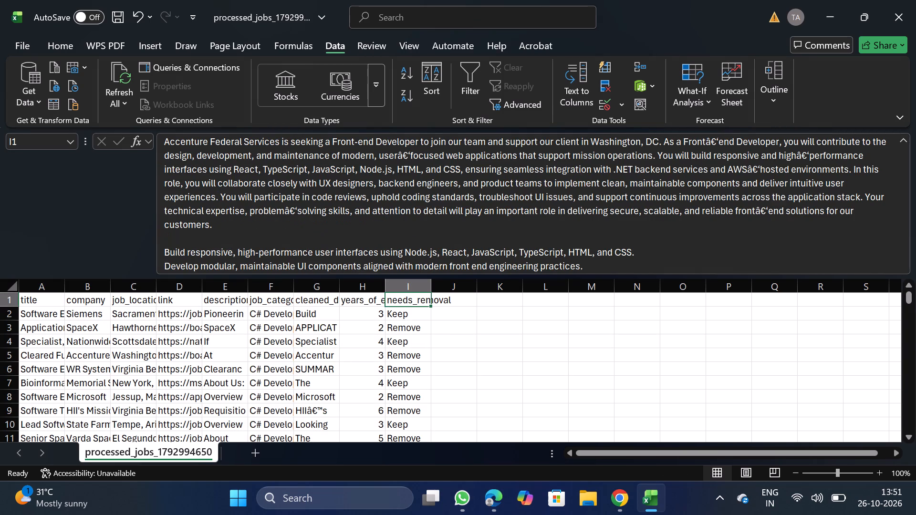
click(472, 76)
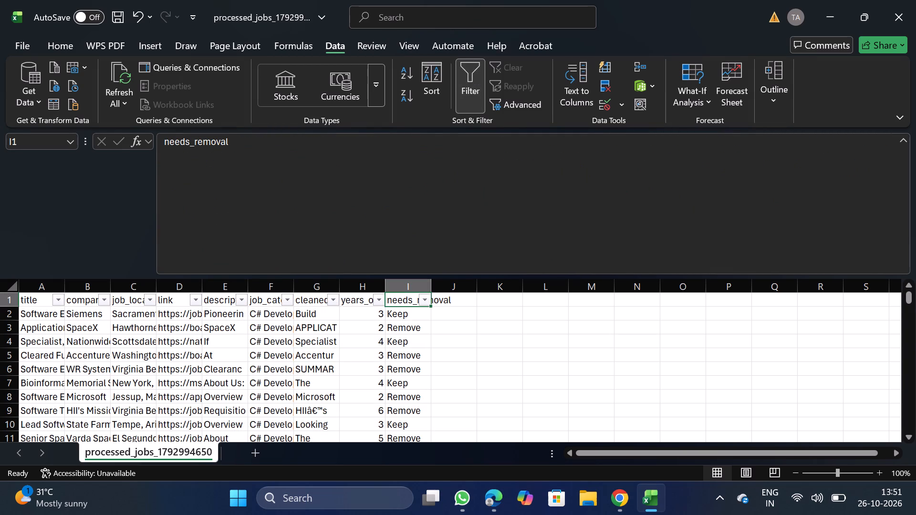
click(424, 308)
click(427, 301)
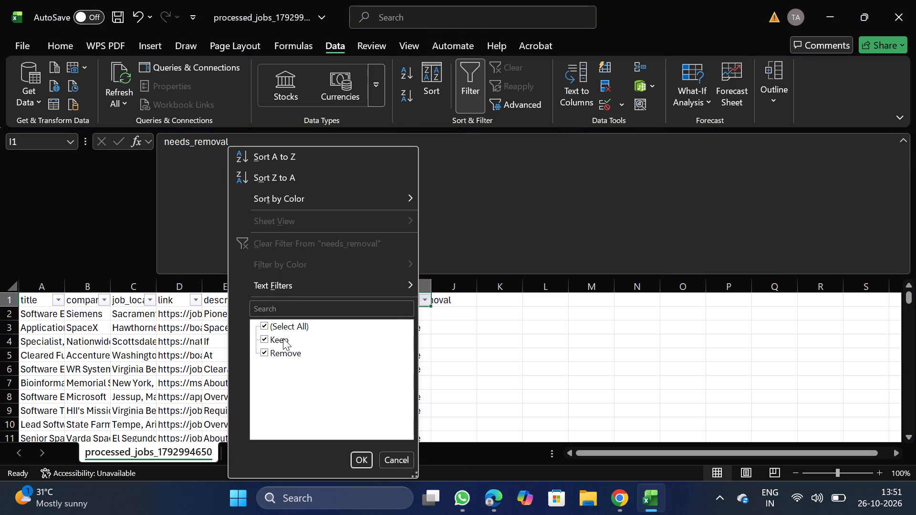
click(283, 338)
click(369, 460)
click(4, 315)
key(ctrl+shift+Down)
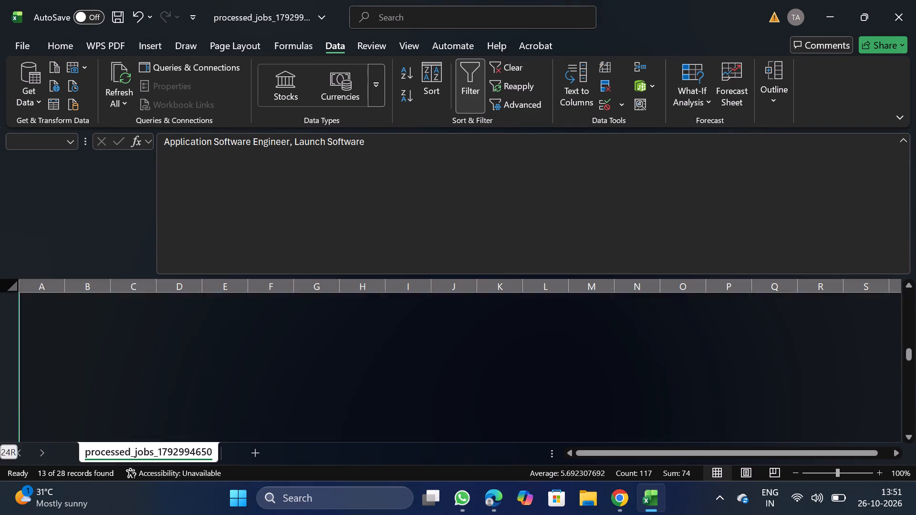
right_click(148, 357)
click(210, 235)
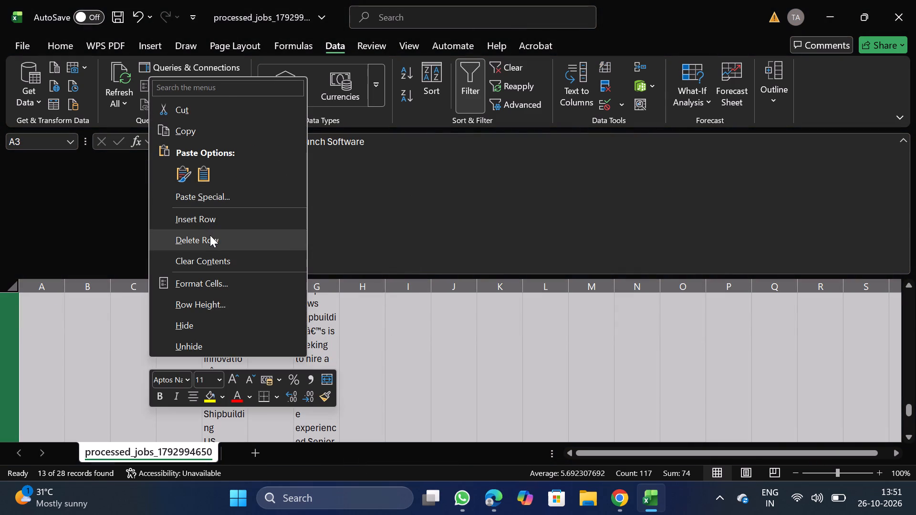
click(472, 87)
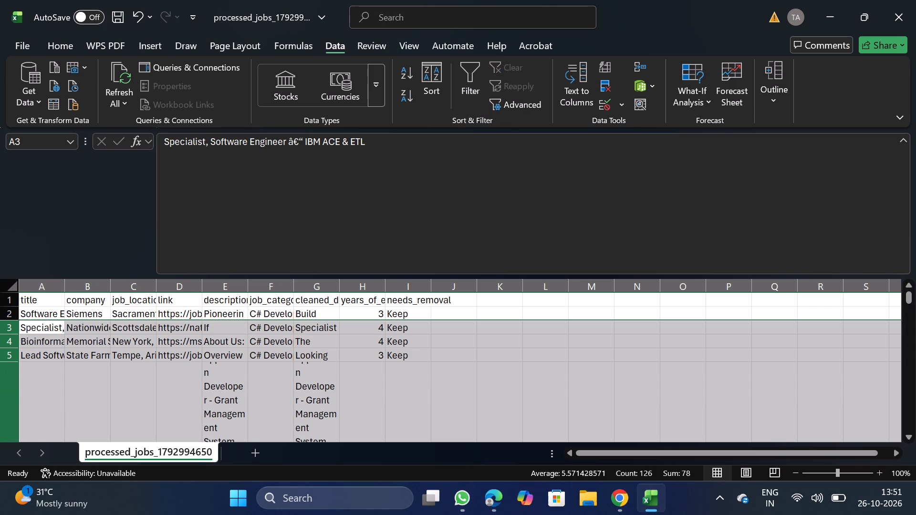
Filter the years_of_experience column to 9 and 10, delete the filtered rows, and turn the filter off.
click(363, 300)
click(468, 81)
click(384, 299)
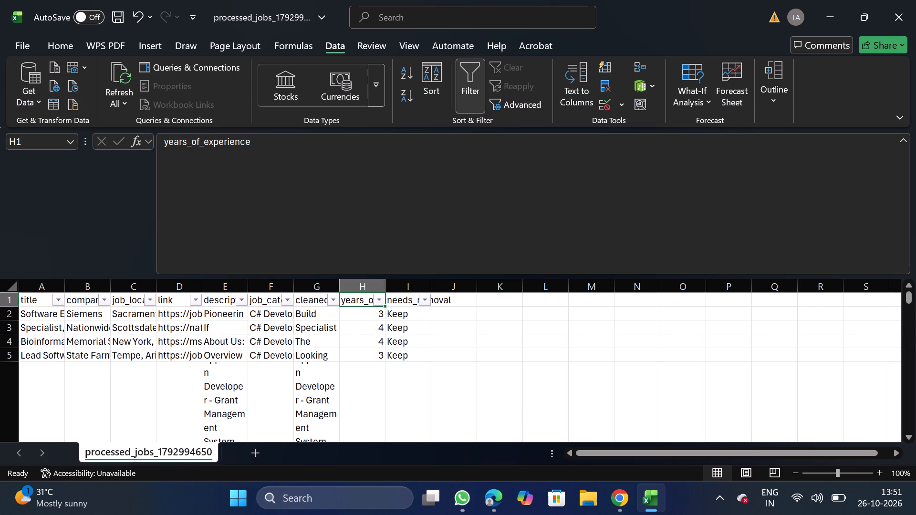
click(239, 319)
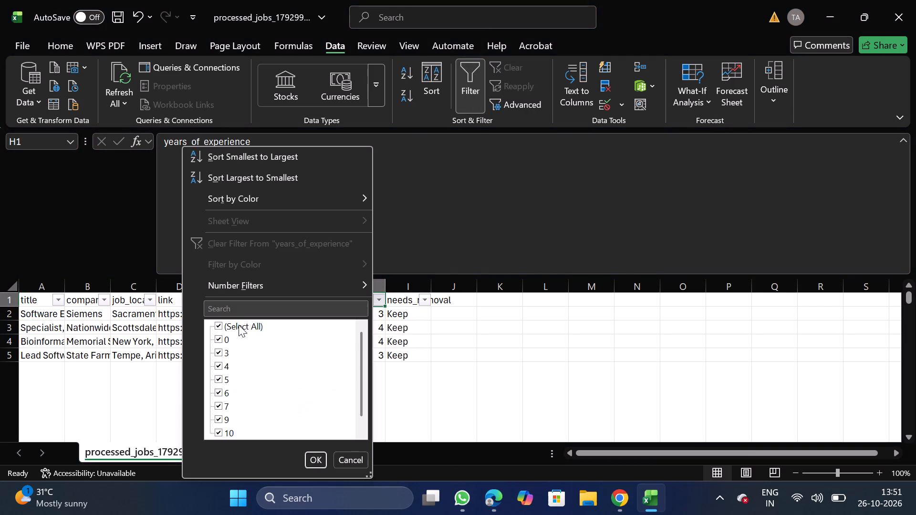
click(239, 325)
scroll(239, 368, down, 1)
click(219, 425)
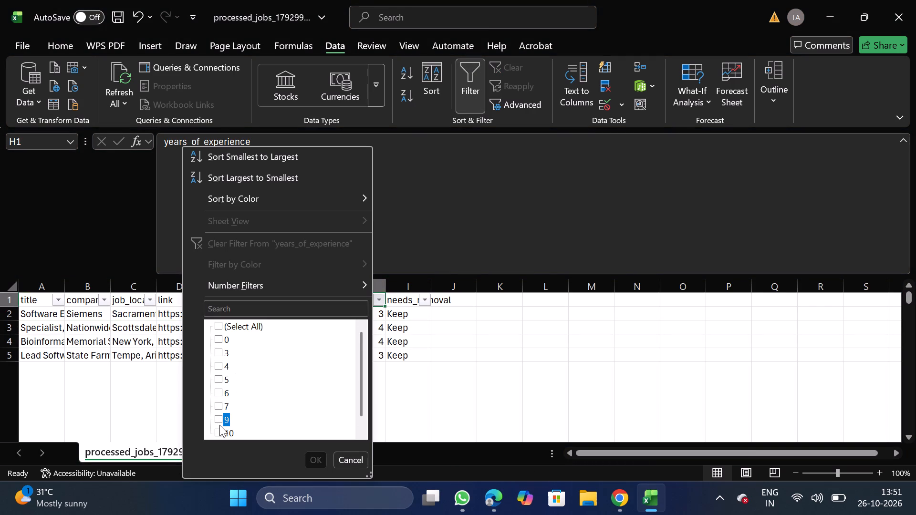
click(219, 432)
scroll(219, 432, down, 1)
click(313, 463)
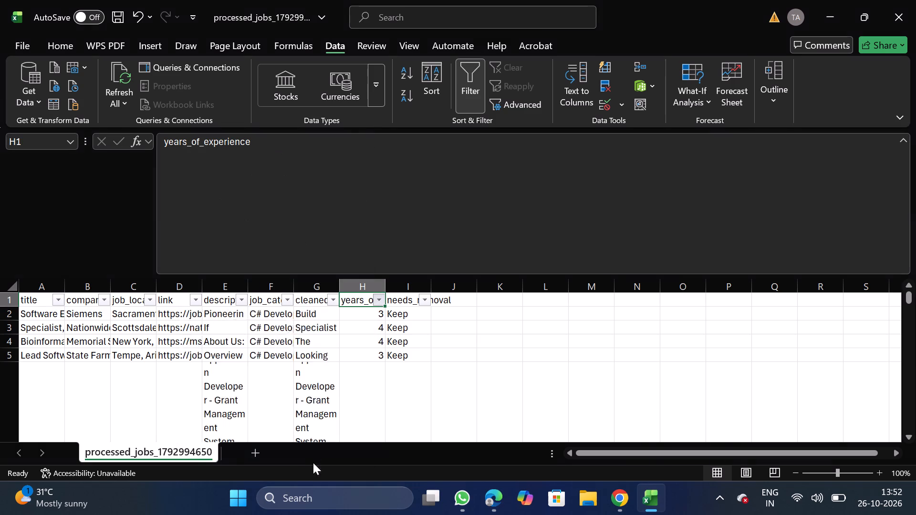
click(1, 324)
key(ctrl+shift+Down)
right_click(115, 354)
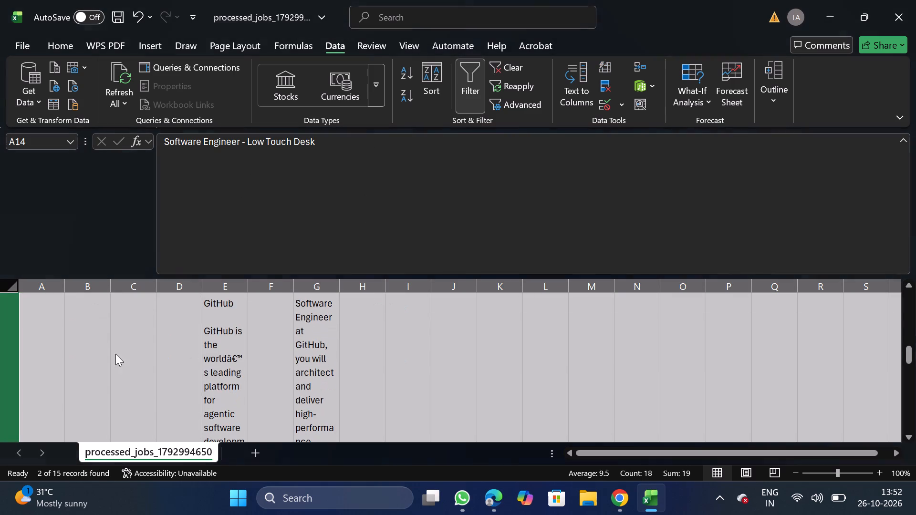
click(189, 239)
click(472, 83)
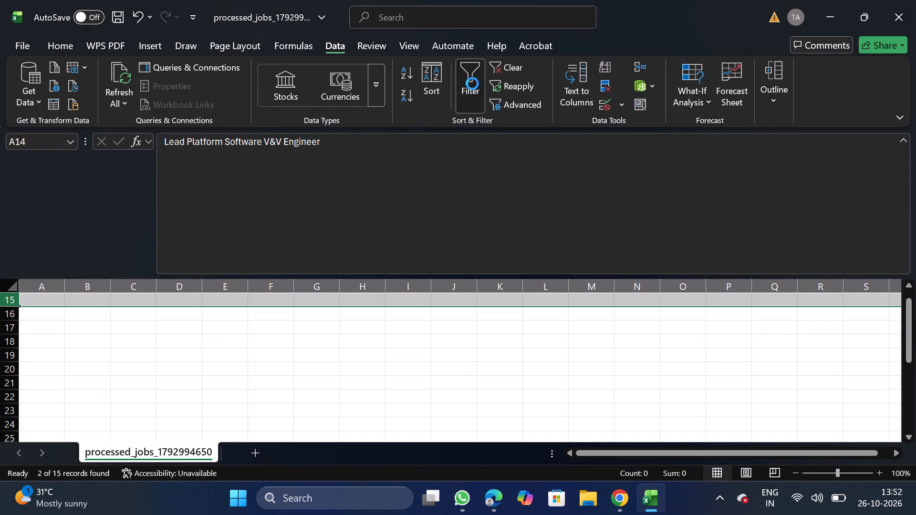
Delete the needs_removal column.
drag(913, 416, 885, 188)
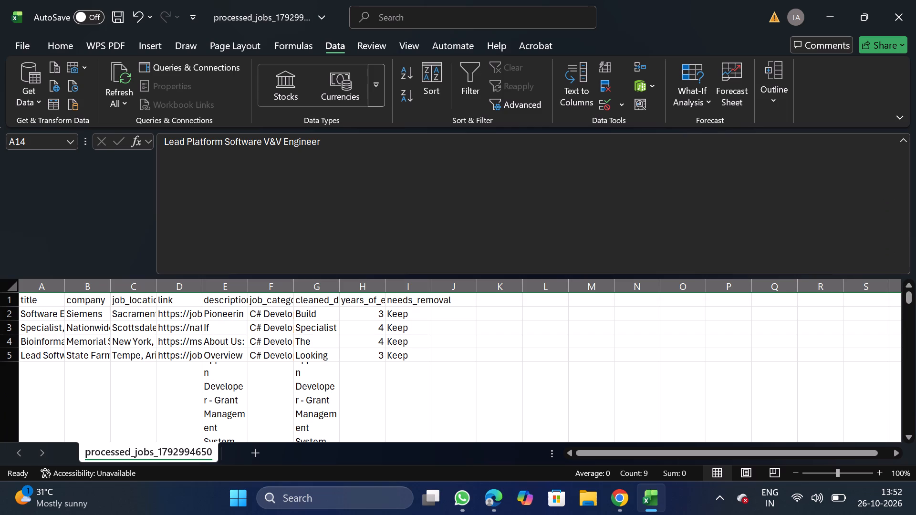
click(403, 285)
right_click(410, 345)
click(465, 227)
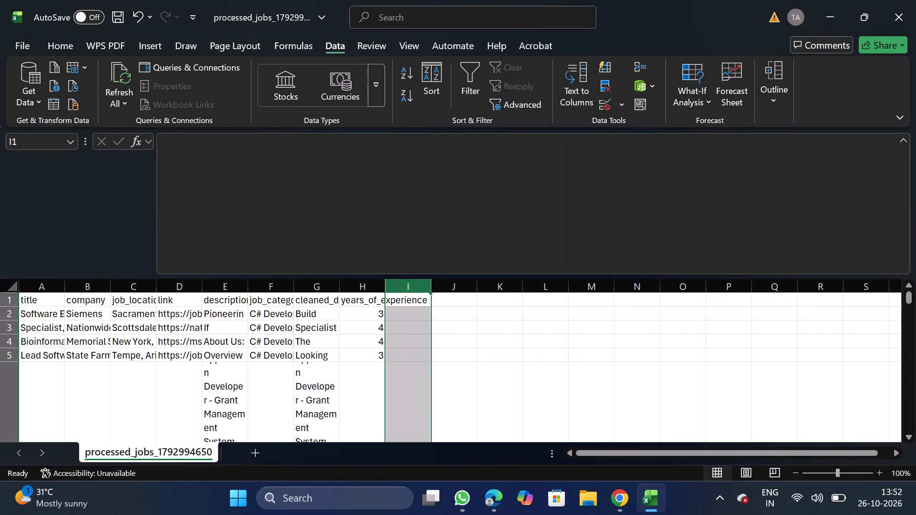
Move the job_category column in front of the title column.
click(265, 288)
key(ctrl+x)
click(32, 290)
right_click(28, 338)
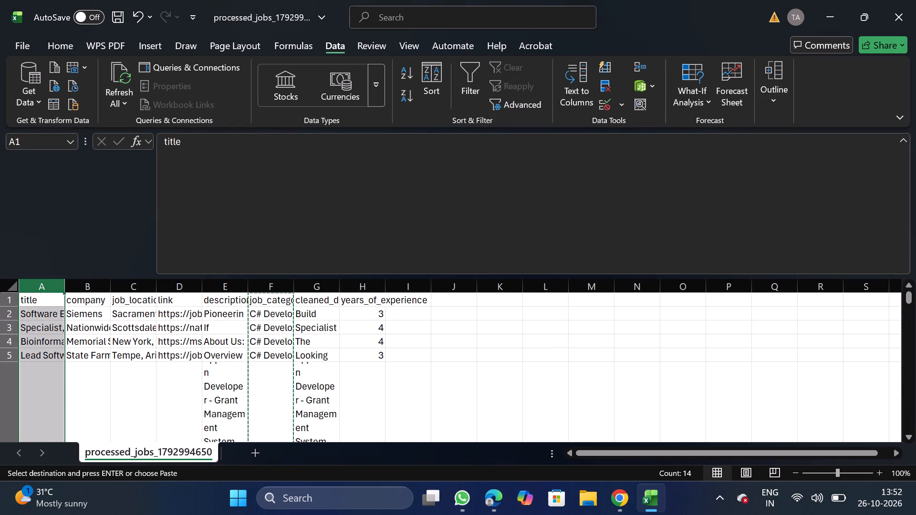
click(89, 200)
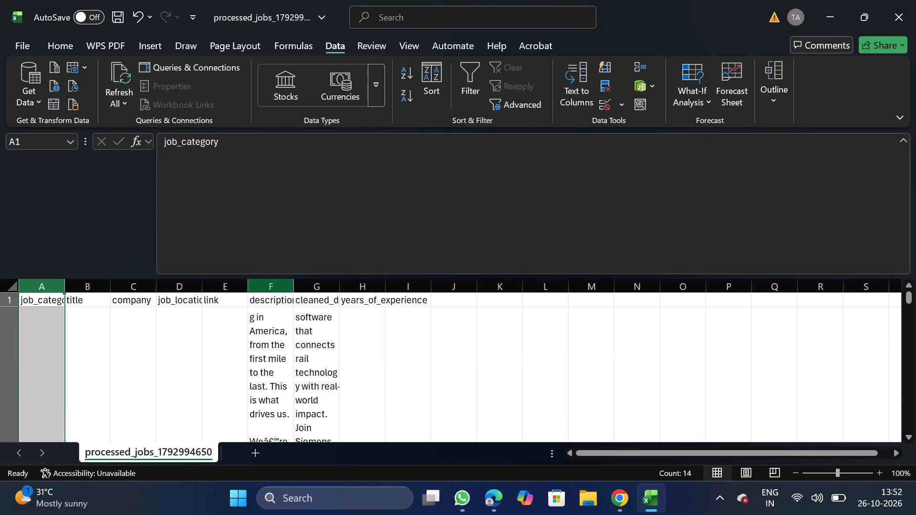
Turn off text wrapping for the description and cleaned_description columns.
click(268, 287)
key(shift+Right)
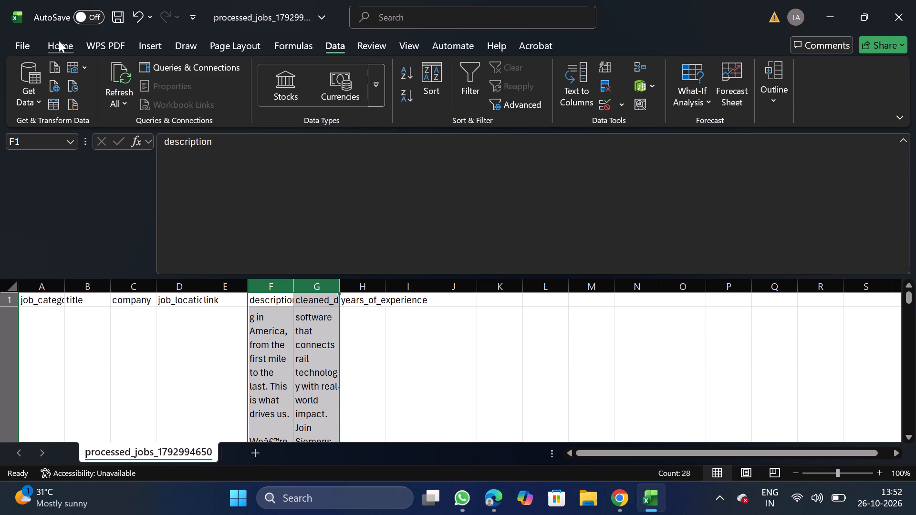
click(70, 41)
click(299, 120)
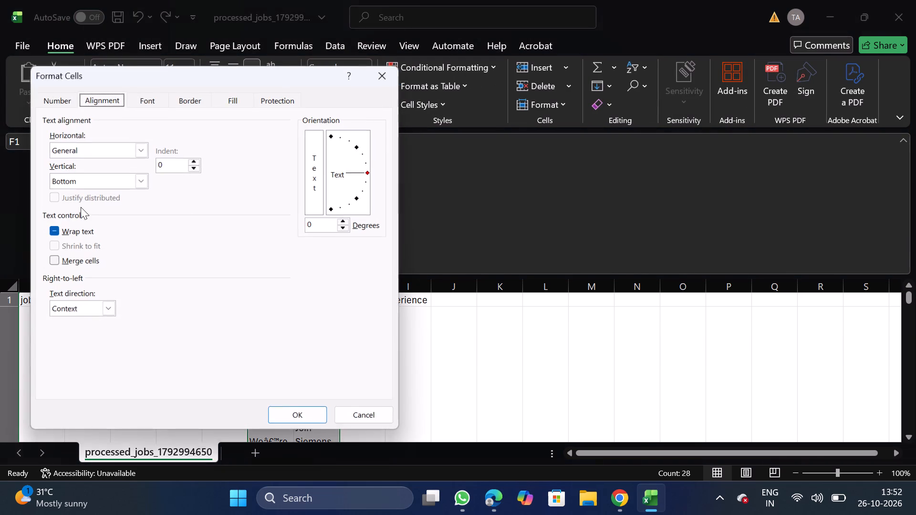
double_click(69, 230)
click(309, 412)
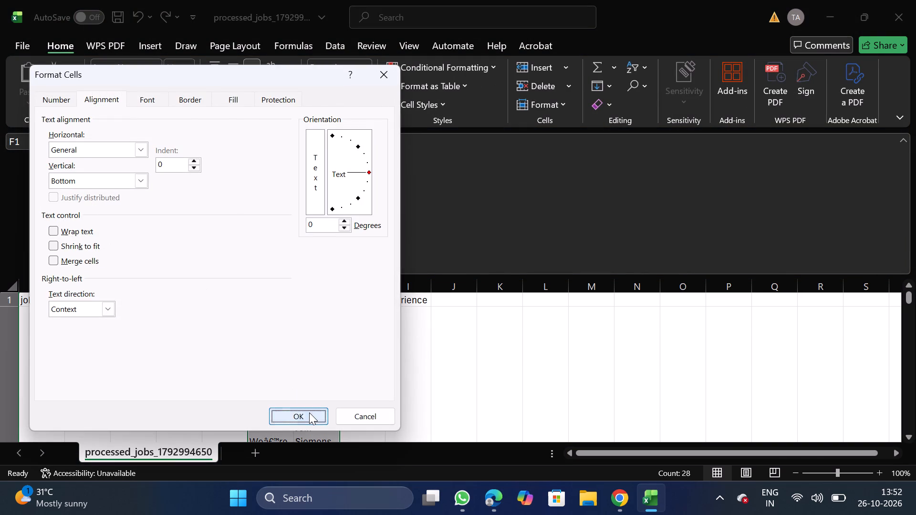
Move the link column to the end of the table, after the years_of_experience column.
click(221, 284)
key(ctrl+x)
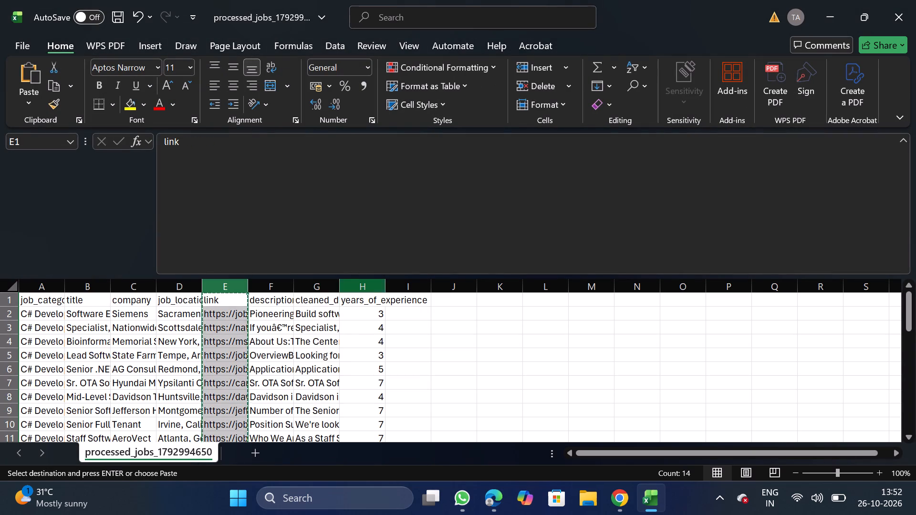
drag(403, 285, 413, 336)
right_click(413, 336)
click(489, 190)
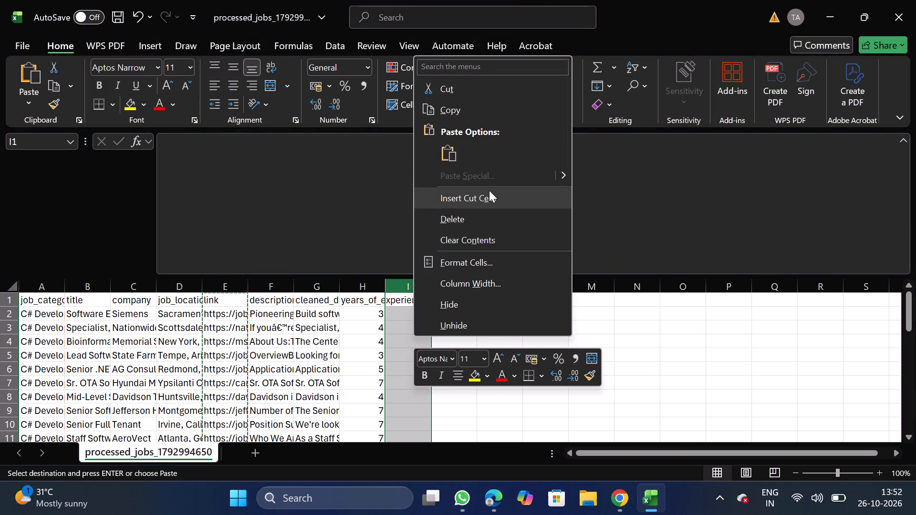
Move the years_of_experience column in front of the description column.
click(312, 290)
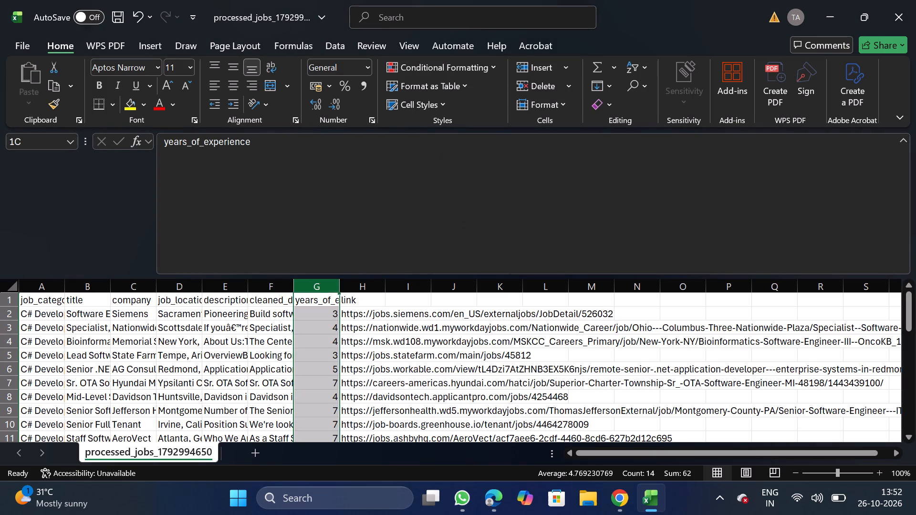
key(ctrl+x)
click(218, 285)
right_click(213, 350)
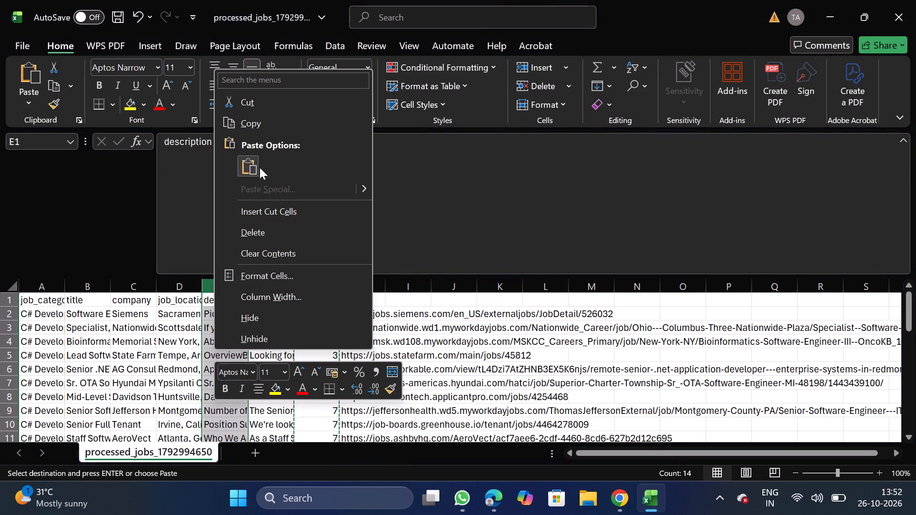
click(280, 204)
click(79, 288)
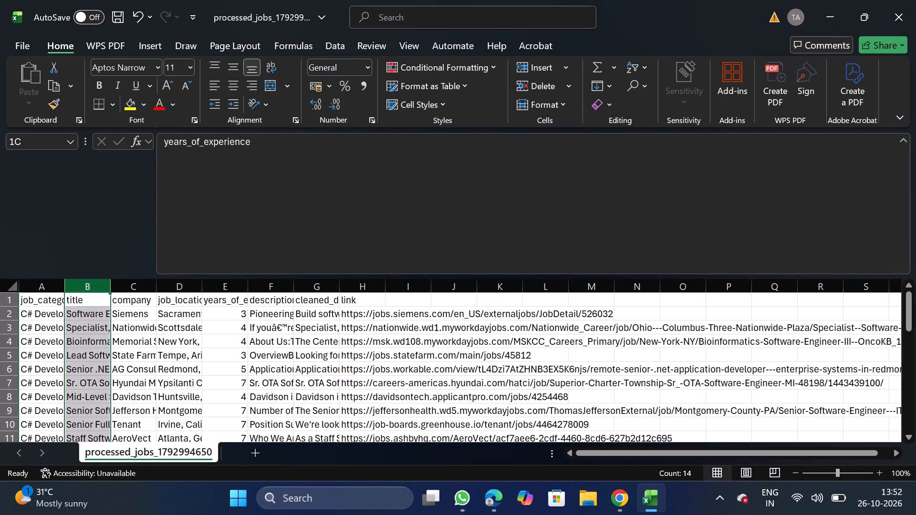
Rename the cleaned_description header as description, copying the name from the neighbouring description header.
click(282, 300)
drag(164, 138, 235, 137)
key(ctrl+c)
click(320, 296)
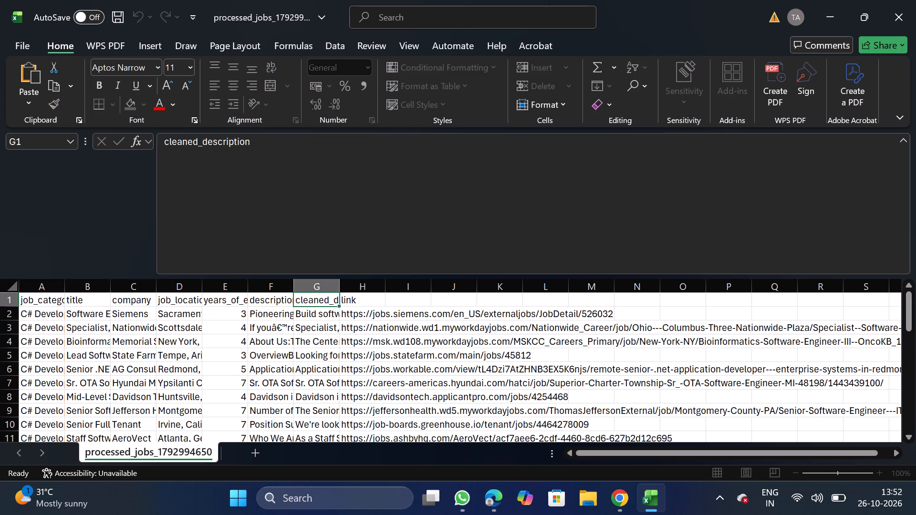
click(416, 235)
key(BackSpace)
key(BackSpace)
key(BackSpace)
key(BackSpace)
key(BackSpace)
key(BackSpace)
key(BackSpace)
key(BackSpace)
key(BackSpace)
key(BackSpace)
key(BackSpace)
key(BackSpace)
key(BackSpace)
key(BackSpace)
key(BackSpace)
key(BackSpace)
key(BackSpace)
key(BackSpace)
key(BackSpace)
key(BackSpace)
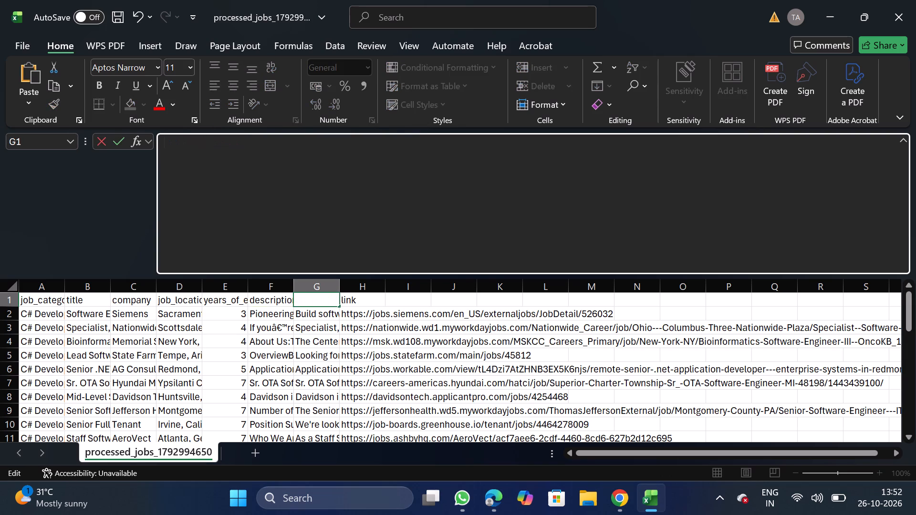
key(ctrl+v)
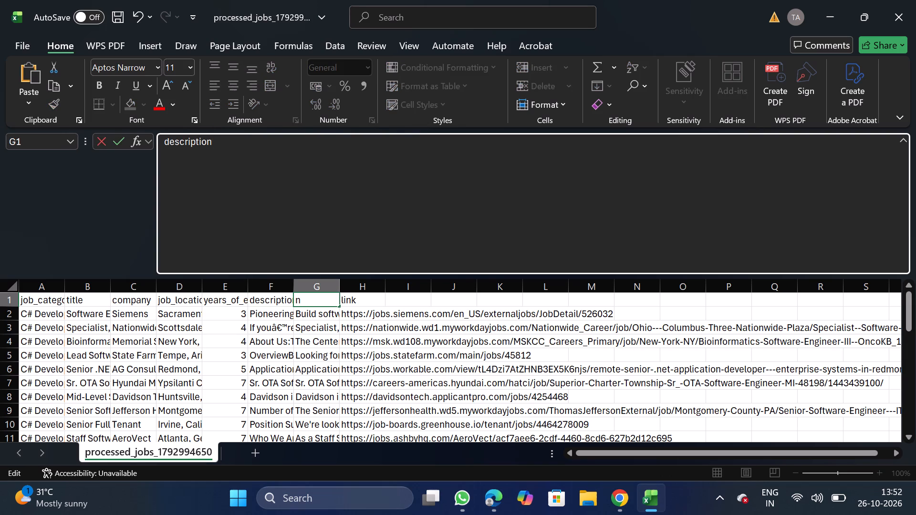
Rename the original description header in column F as original_description, copying the name from NextGenApply's bulk upload CSV format requirements.
click(268, 304)
click(367, 216)
key(BackSpace)
key(BackSpace)
key(BackSpace)
key(BackSpace)
key(BackSpace)
key(BackSpace)
key(BackSpace)
key(BackSpace)
key(BackSpace)
key(BackSpace)
key(BackSpace)
key(BackSpace)
key(BackSpace)
key(BackSpace)
key(BackSpace)
key(BackSpace)
key(BackSpace)
key(BackSpace)
key(BackSpace)
key(BackSpace)
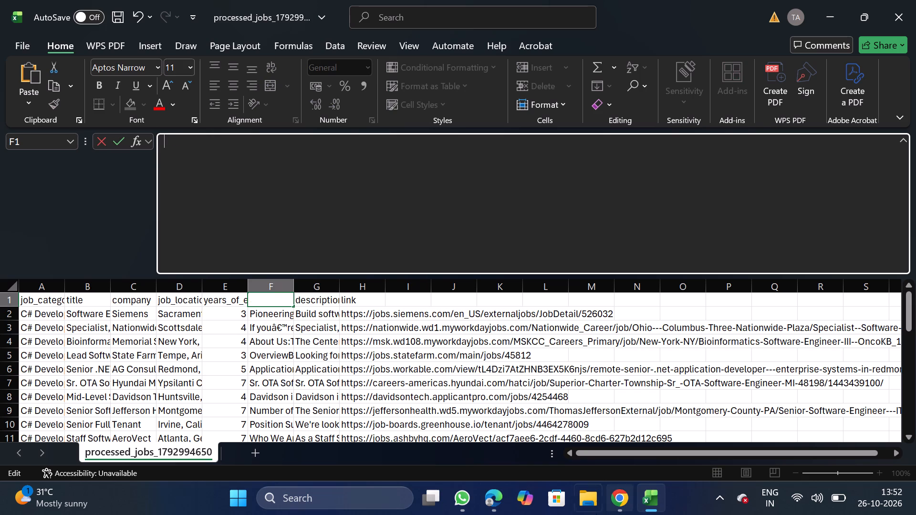
click(620, 498)
click(78, 142)
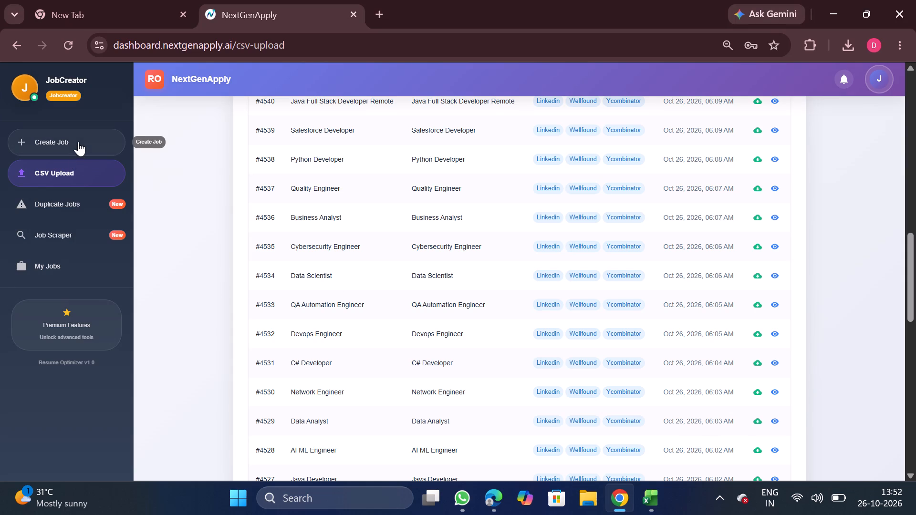
click(445, 124)
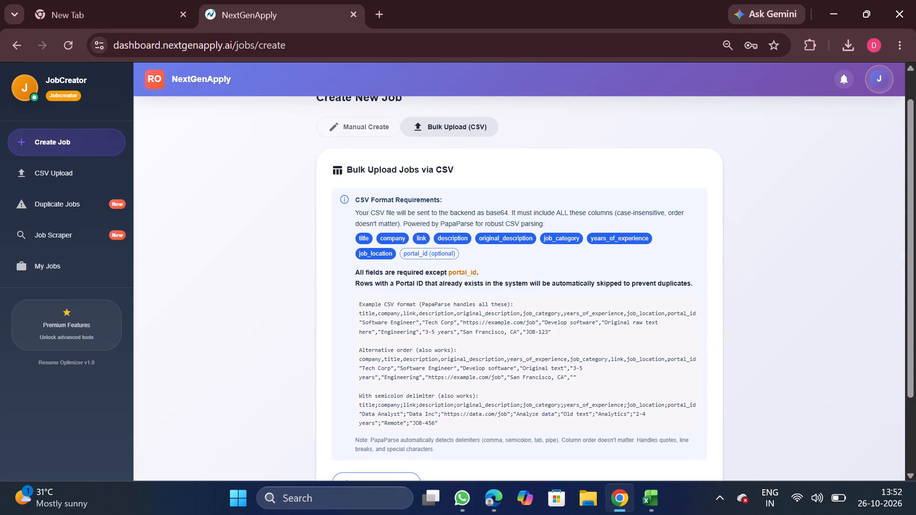
double_click(506, 238)
key(ctrl+c)
click(652, 509)
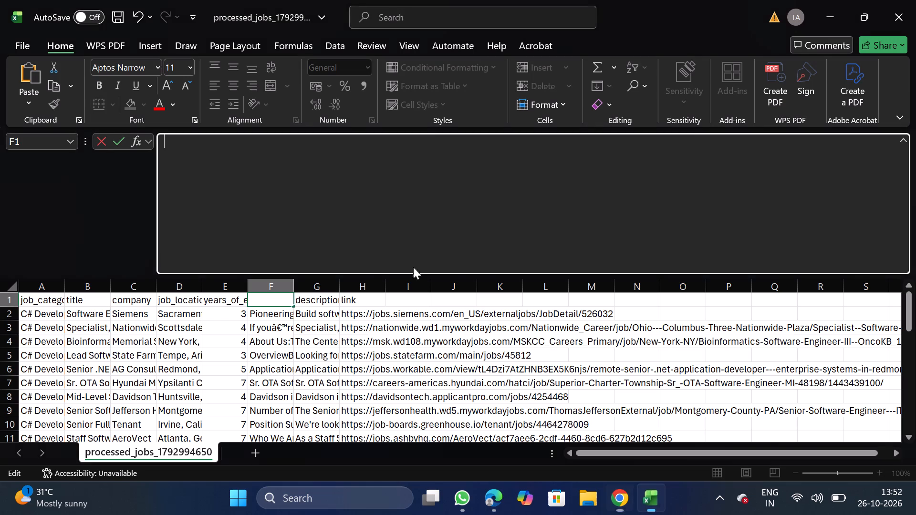
key(ctrl+v)
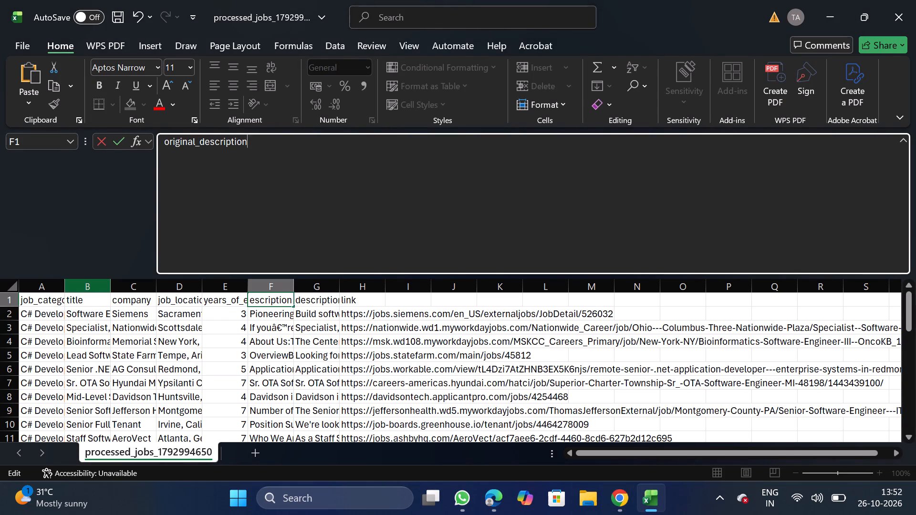
Filter the title column to blanks, delete all the filtered empty rows, and turn the filter off.
click(72, 290)
click(331, 35)
click(470, 81)
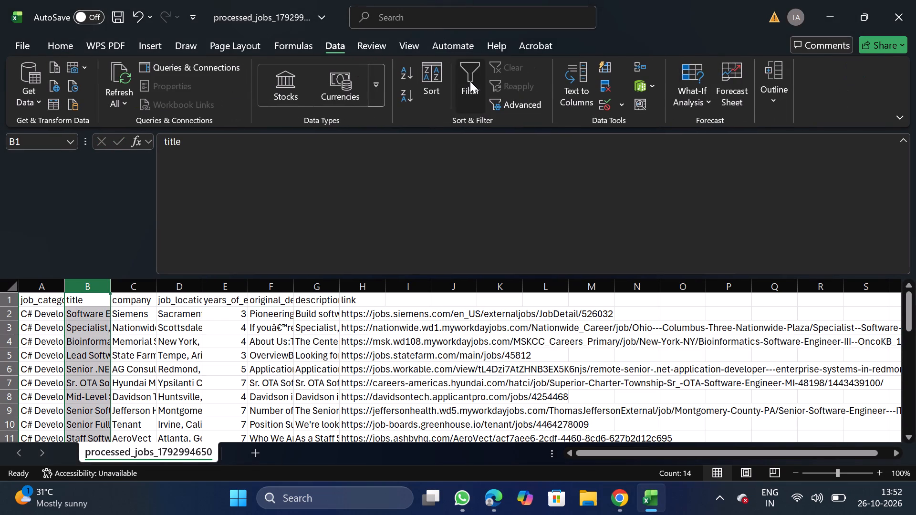
click(106, 296)
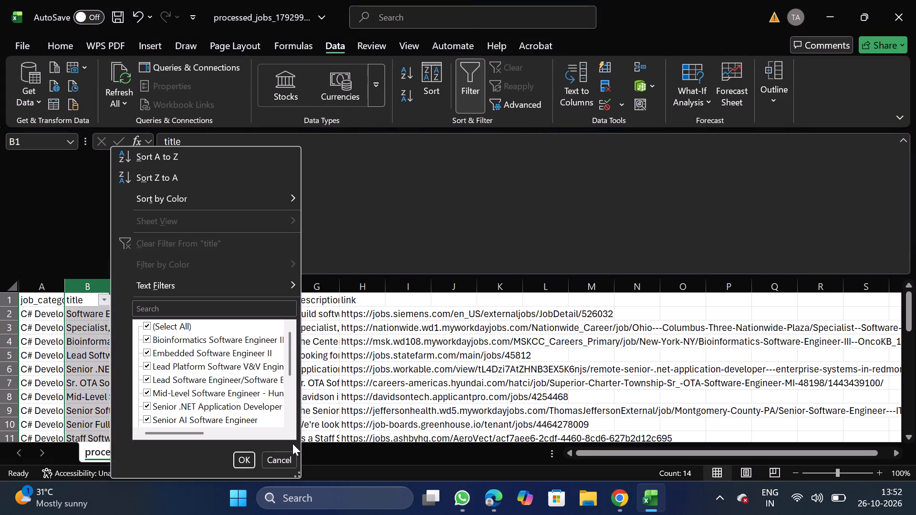
click(299, 477)
drag(299, 477, 589, 514)
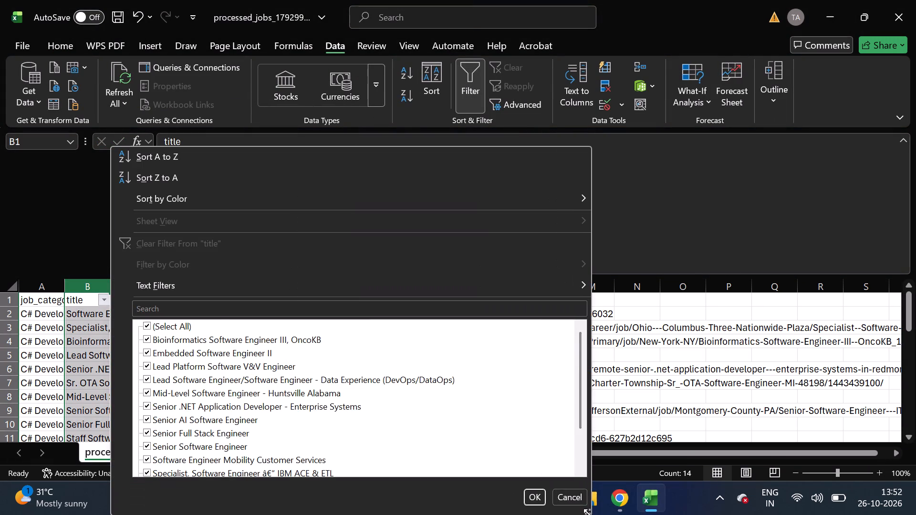
click(179, 321)
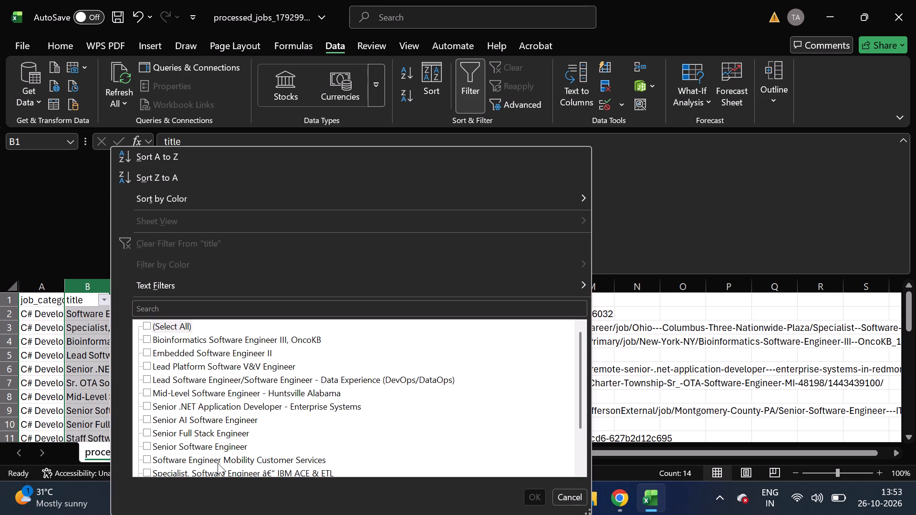
scroll(218, 463, down, 1)
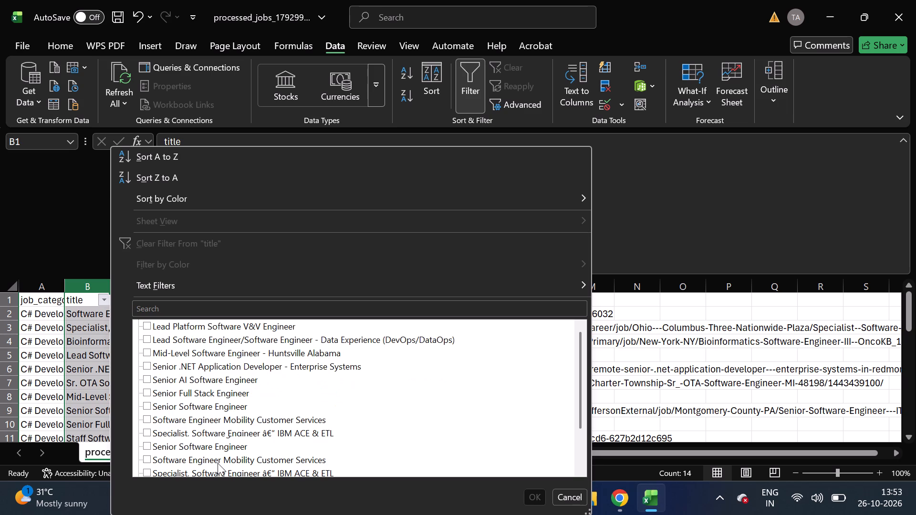
click(166, 472)
scroll(166, 472, down, 1)
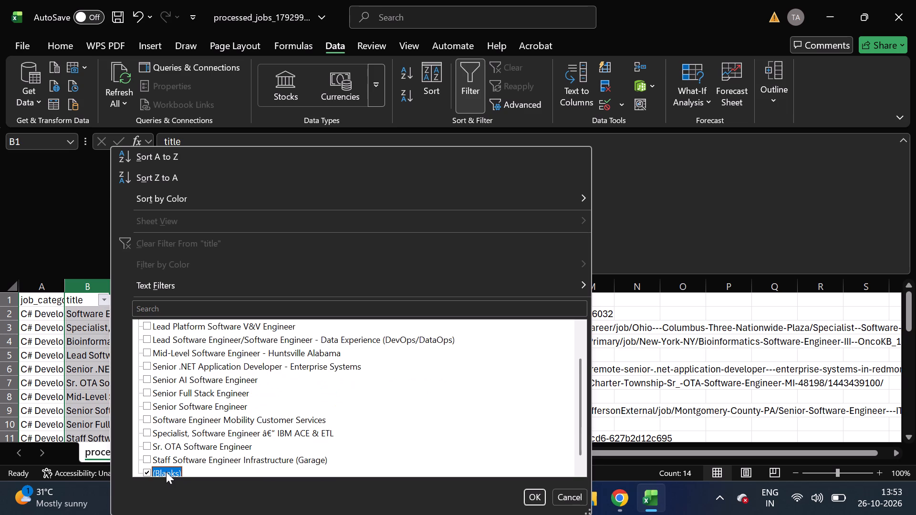
scroll(166, 472, down, 1)
click(534, 499)
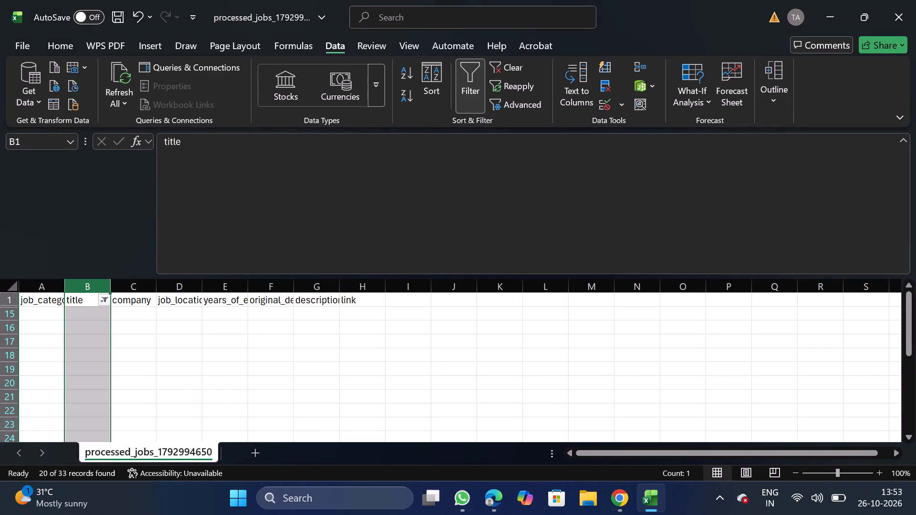
click(4, 318)
click(0, 314)
key(ctrl+shift+Down)
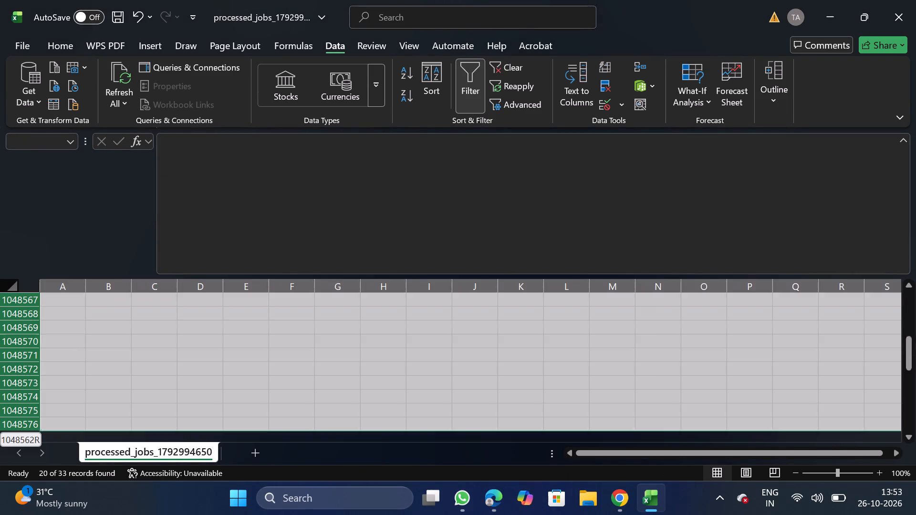
right_click(140, 347)
click(210, 226)
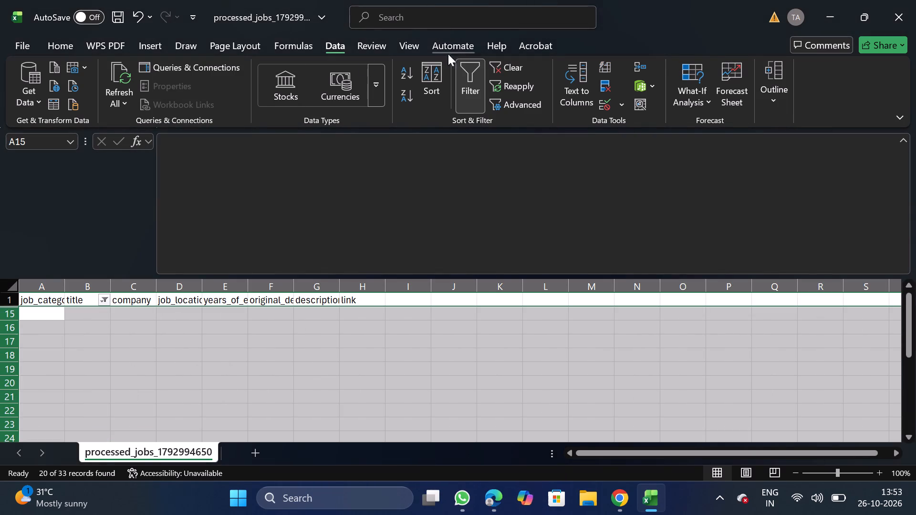
click(471, 94)
Filter the title column for "embedded" to check the matching jobs, and turn the filter off.
click(89, 289)
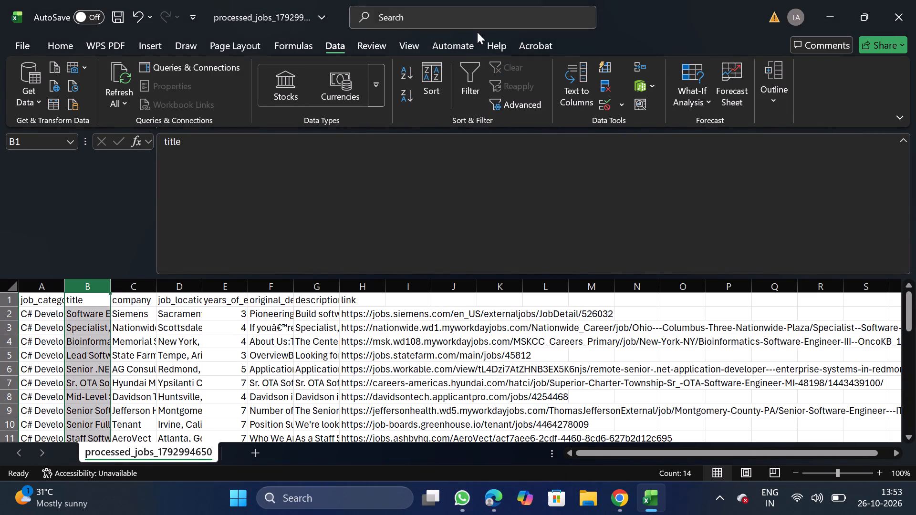
click(472, 81)
click(100, 300)
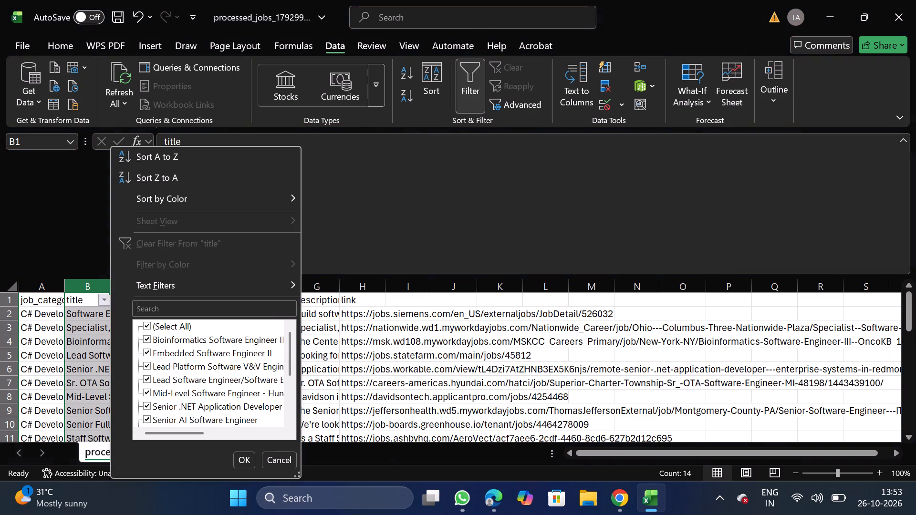
click(200, 306)
key(e)
key(BackSpace)
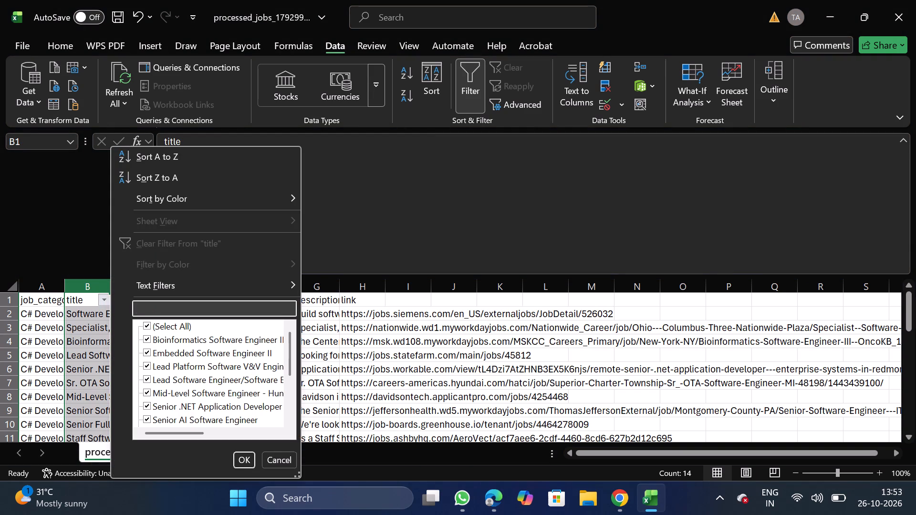
text(embedded)
click(243, 463)
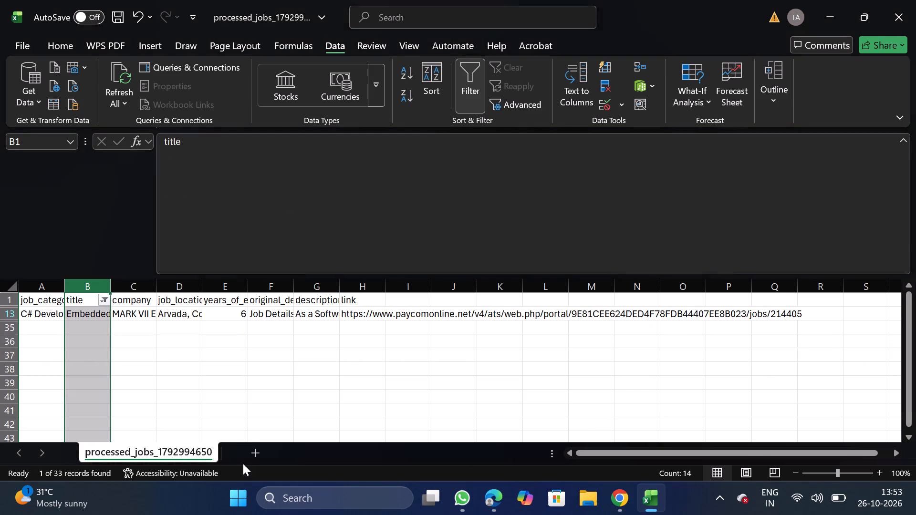
click(466, 82)
Filter the title column for "staff" to check the matching jobs, and turn the filter off.
click(96, 302)
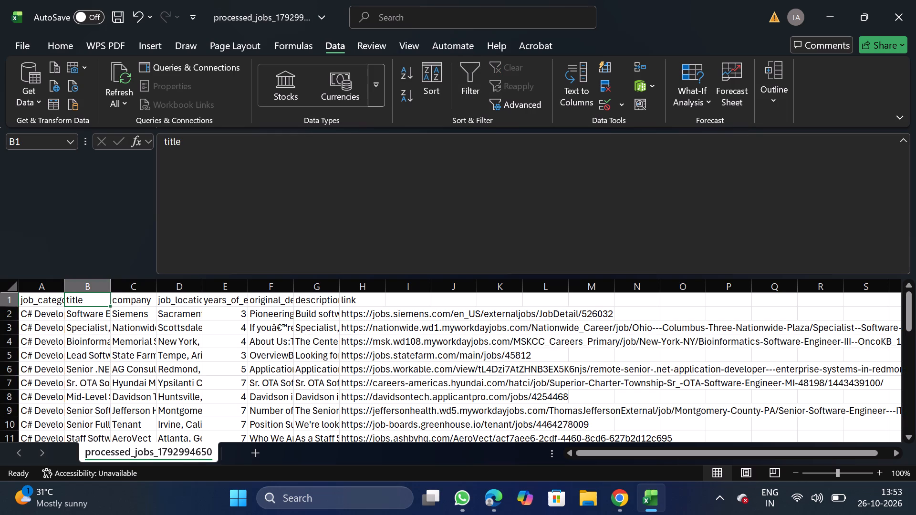
click(478, 94)
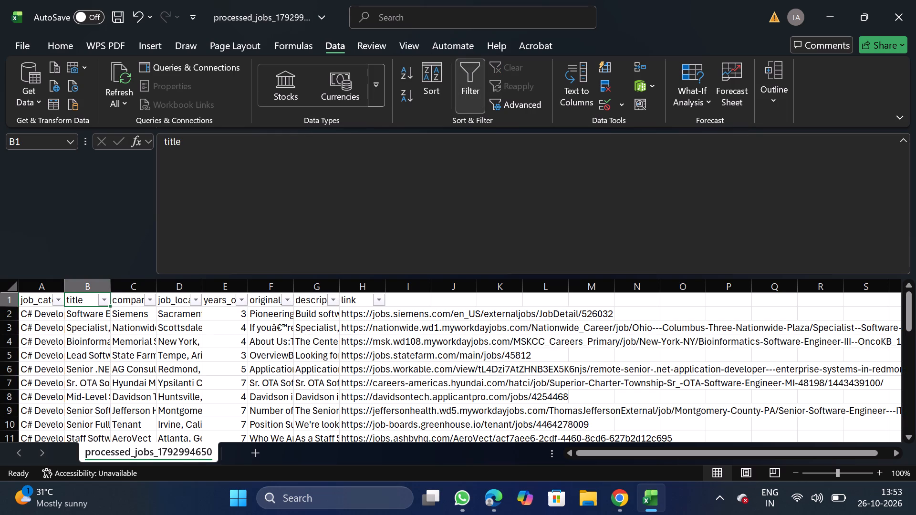
click(104, 305)
click(167, 309)
text(staff)
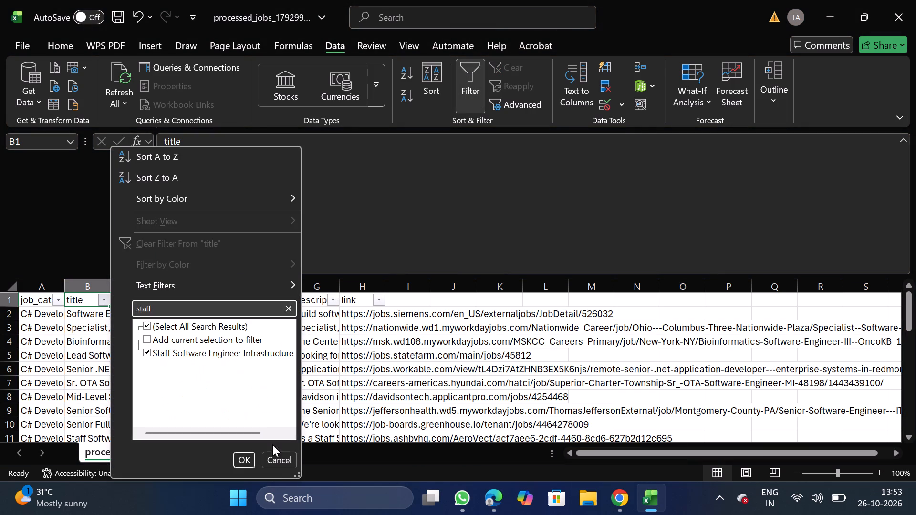
click(243, 461)
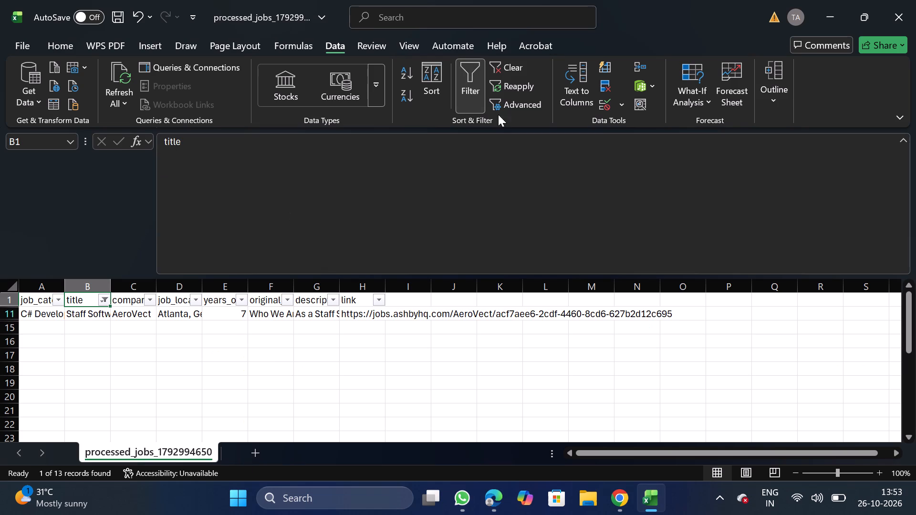
click(476, 98)
Filter the title column for "lead", delete Ford's Lead Platform Software V&V Engineer row, and turn the filter off.
click(467, 85)
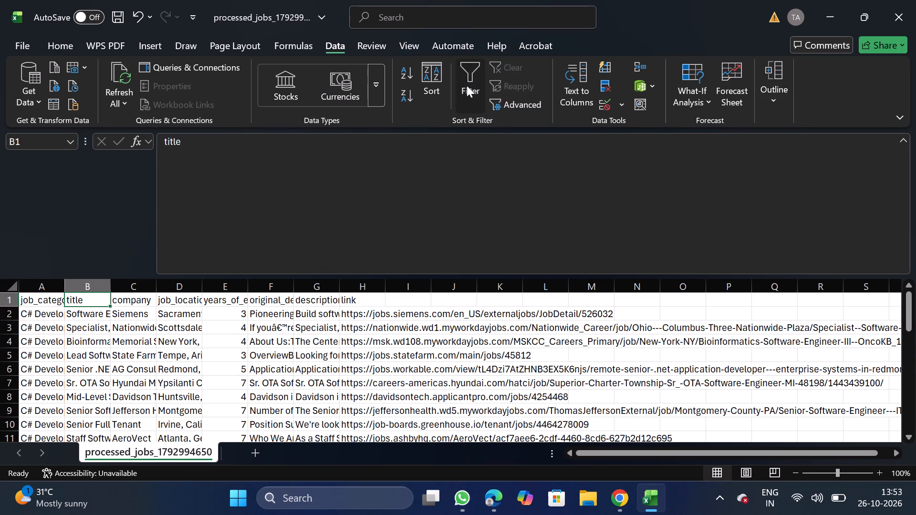
click(104, 302)
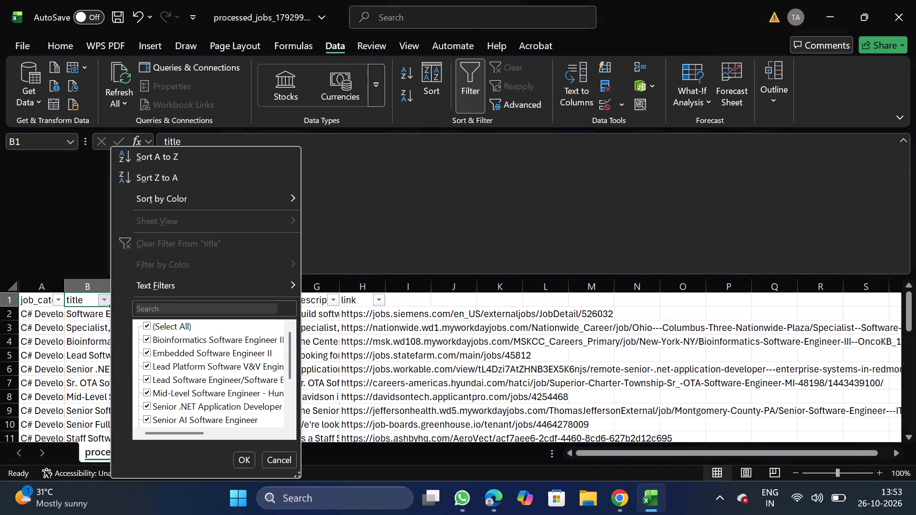
click(227, 309)
text(lead)
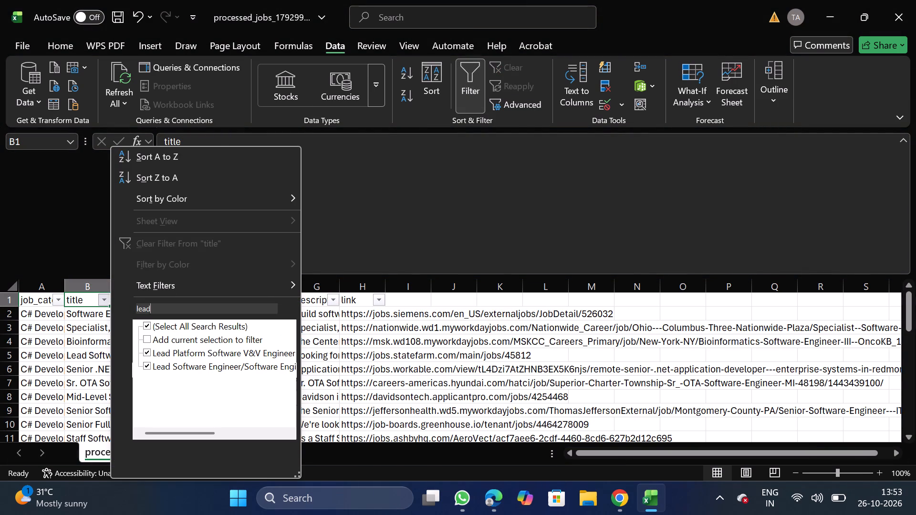
click(244, 463)
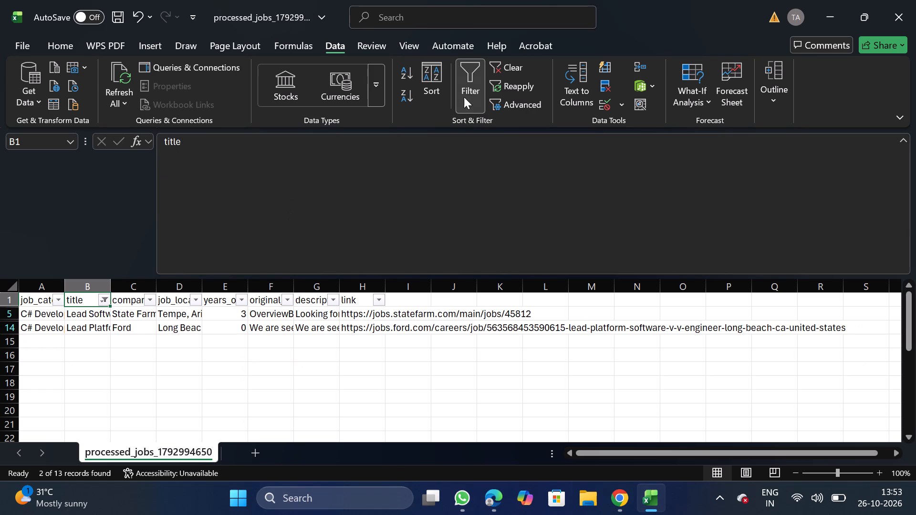
click(3, 326)
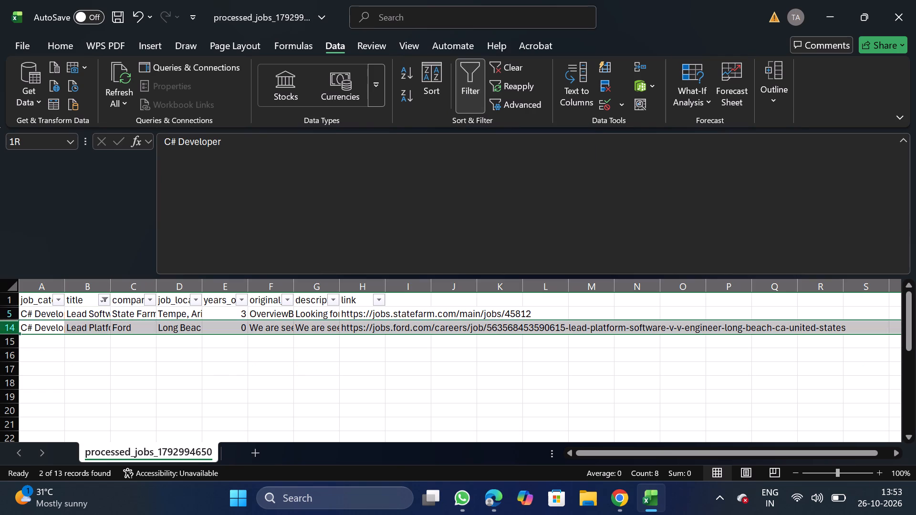
right_click(24, 327)
click(109, 209)
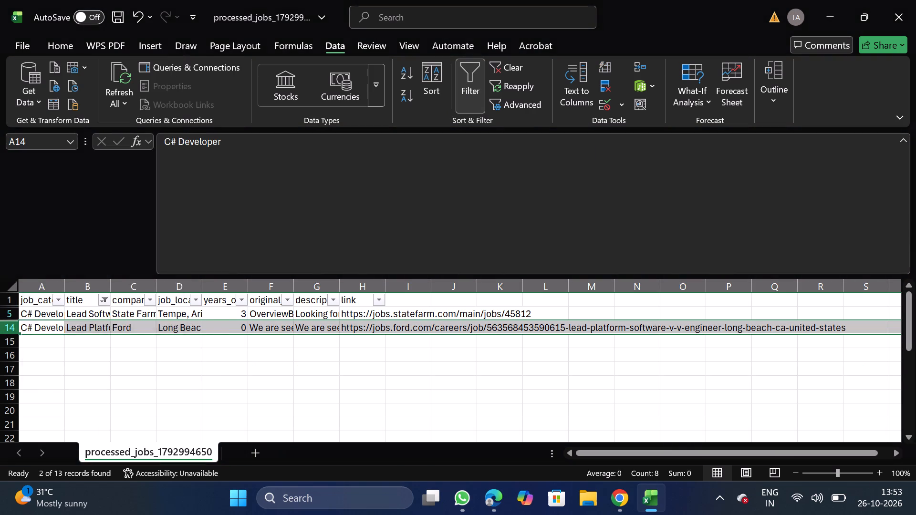
click(472, 77)
Search the title column's filter values for "principal" and "sal", clearing each search term.
click(103, 297)
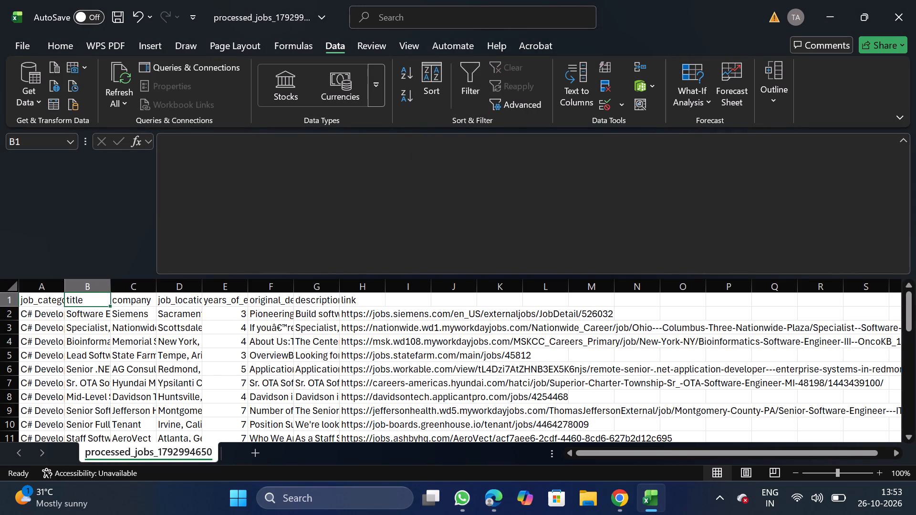
click(466, 64)
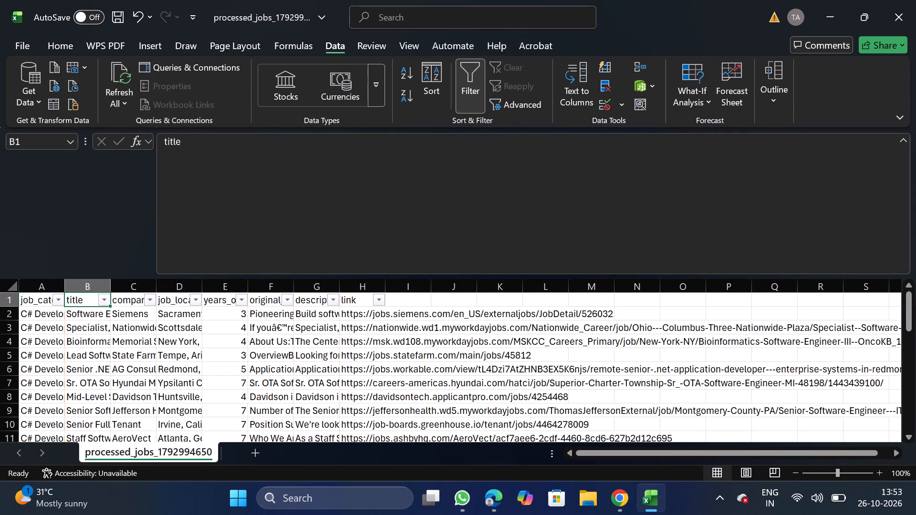
click(99, 303)
click(191, 310)
text(principal)
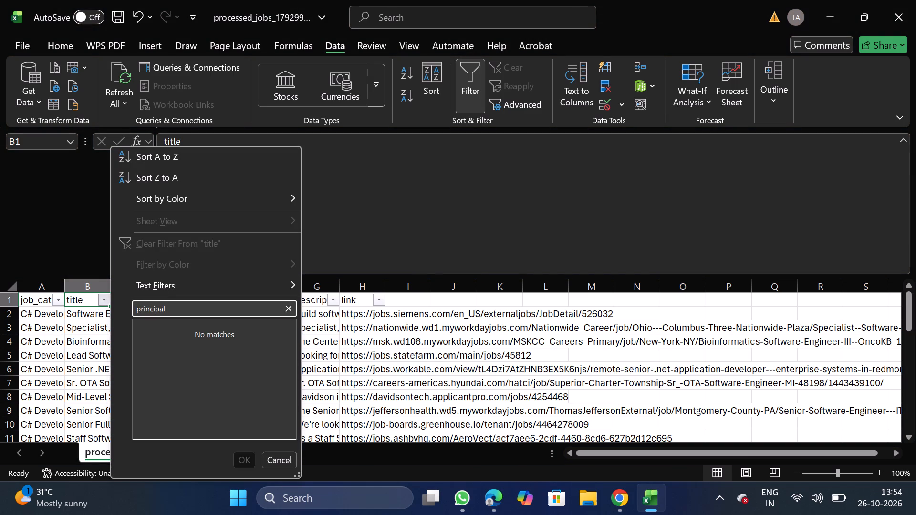
key(BackSpace)
key(BackSpace)
key(BackSpace)
key(BackSpace)
key(BackSpace)
key(BackSpace)
key(BackSpace)
key(BackSpace)
key(BackSpace)
key(BackSpace)
key(BackSpace)
key(BackSpace)
key(BackSpace)
key(BackSpace)
key(BackSpace)
key(BackSpace)
key(BackSpace)
text(sal)
key(BackSpace)
key(BackSpace)
key(BackSpace)
key(BackSpace)
key(BackSpace)
key(BackSpace)
key(BackSpace)
key(BackSpace)
key(BackSpace)
key(BackSpace)
key(BackSpace)
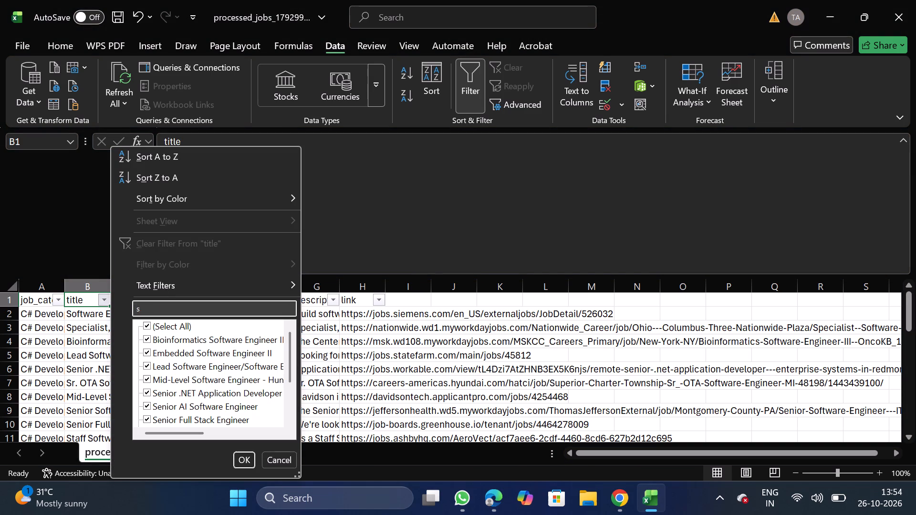
Filter the title column for "staff" to check the matching jobs, and turn the filter off.
text(staff)
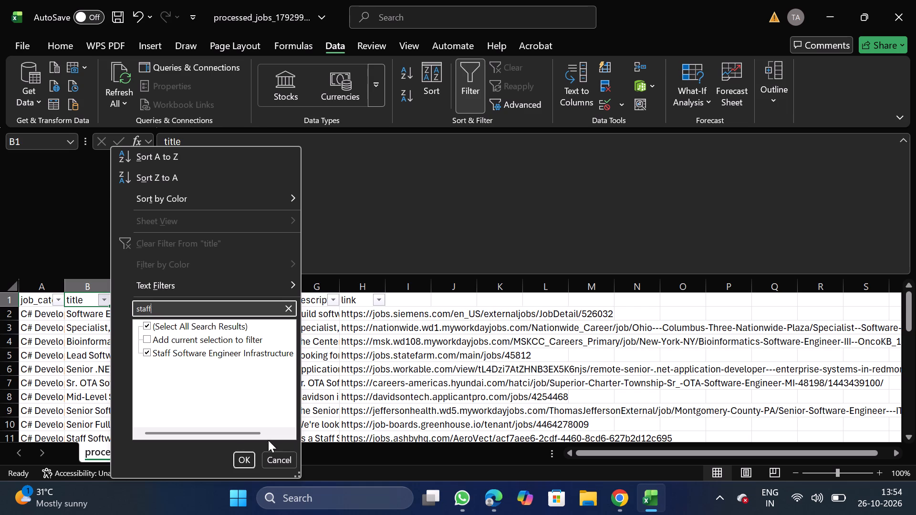
click(248, 460)
click(469, 97)
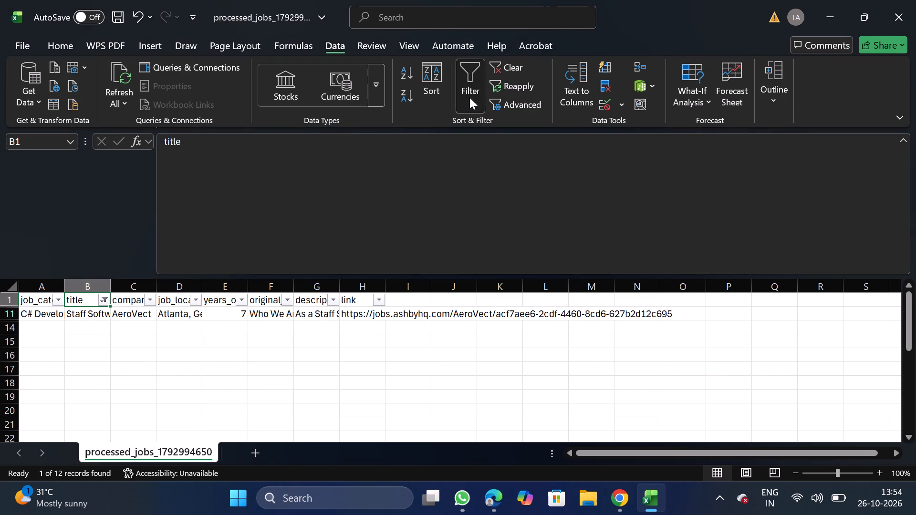
Turn on a filter for the company column and search its values for "walmart" and "dried".
click(134, 286)
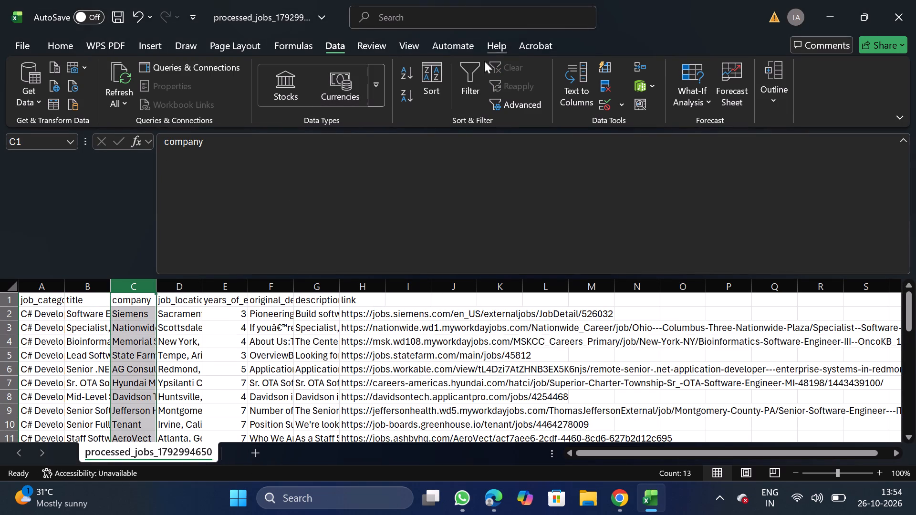
click(479, 80)
click(151, 297)
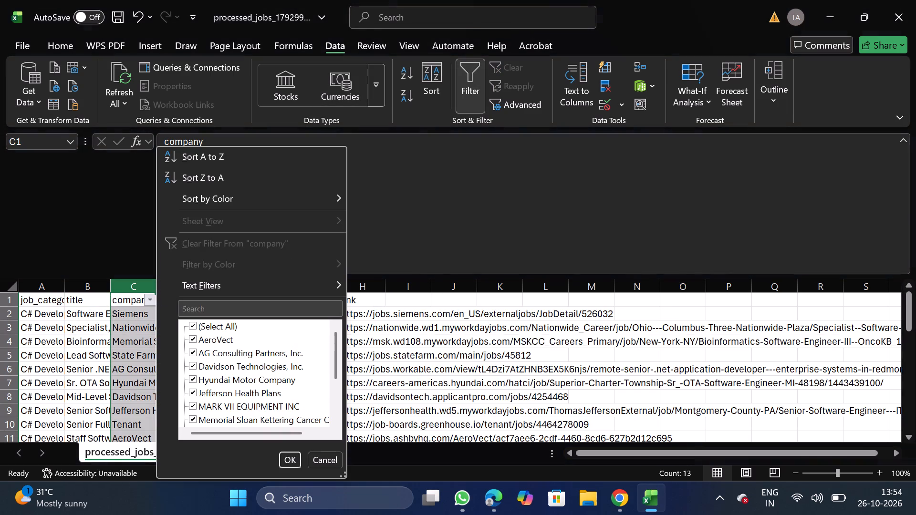
click(240, 313)
text(walmart)
key(BackSpace)
key(BackSpace)
key(BackSpace)
key(BackSpace)
key(BackSpace)
key(BackSpace)
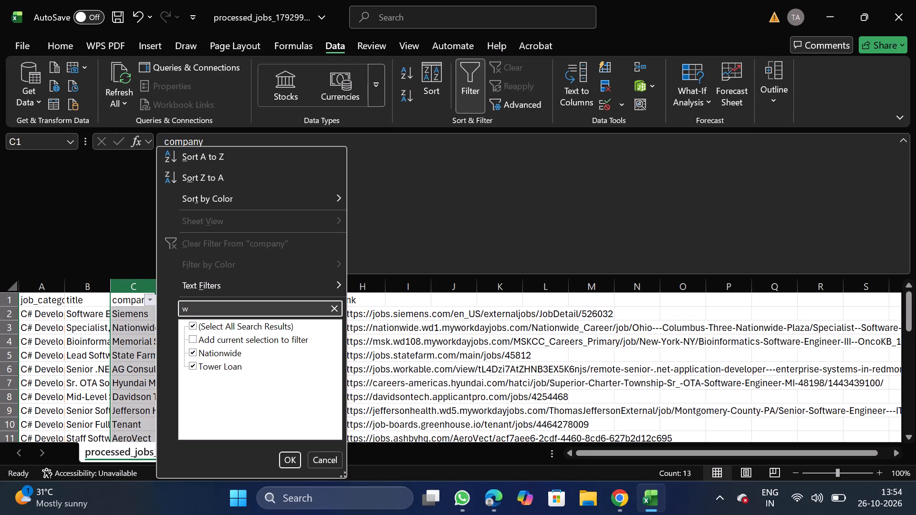
key(BackSpace)
key(BackSpace)
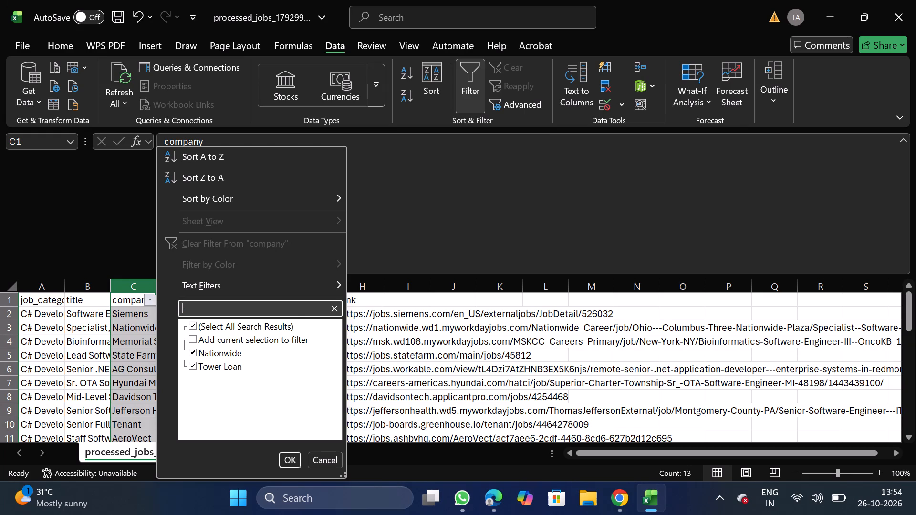
key(BackSpace)
text(dried)
key(BackSpace)
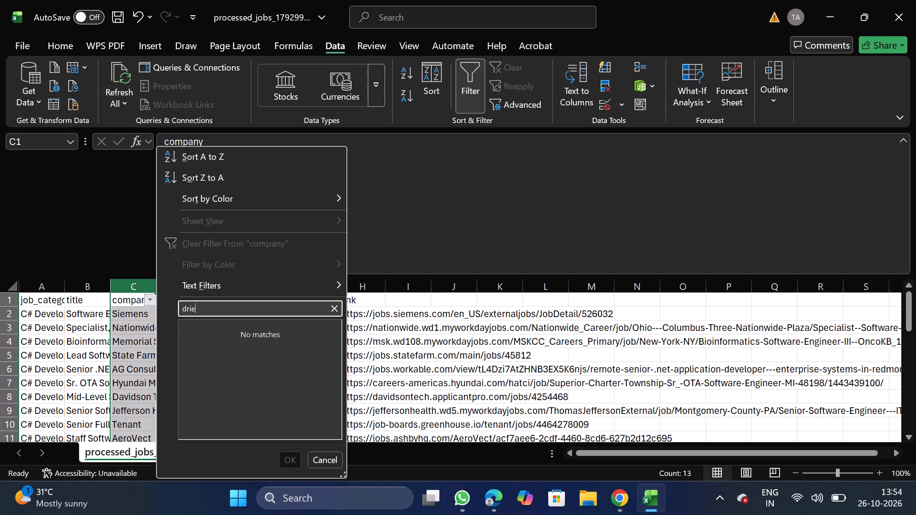
key(BackSpace)
key(BackSpace)
key(BackSpace)
key(BackSpace)
key(BackSpace)
key(BackSpace)
key(BackSpace)
key(BackSpace)
key(BackSpace)
key(BackSpace)
key(BackSpace)
key(BackSpace)
Search the company column's filter values for "capi", "under" and "hun", clearing each search term.
text(capi)
key(BackSpace)
key(BackSpace)
key(BackSpace)
key(BackSpace)
key(BackSpace)
key(BackSpace)
key(BackSpace)
key(BackSpace)
key(BackSpace)
key(BackSpace)
key(BackSpace)
key(BackSpace)
key(BackSpace)
text(under)
key(BackSpace)
key(BackSpace)
key(BackSpace)
key(BackSpace)
key(BackSpace)
key(BackSpace)
key(BackSpace)
key(BackSpace)
key(BackSpace)
key(BackSpace)
key(BackSpace)
key(BackSpace)
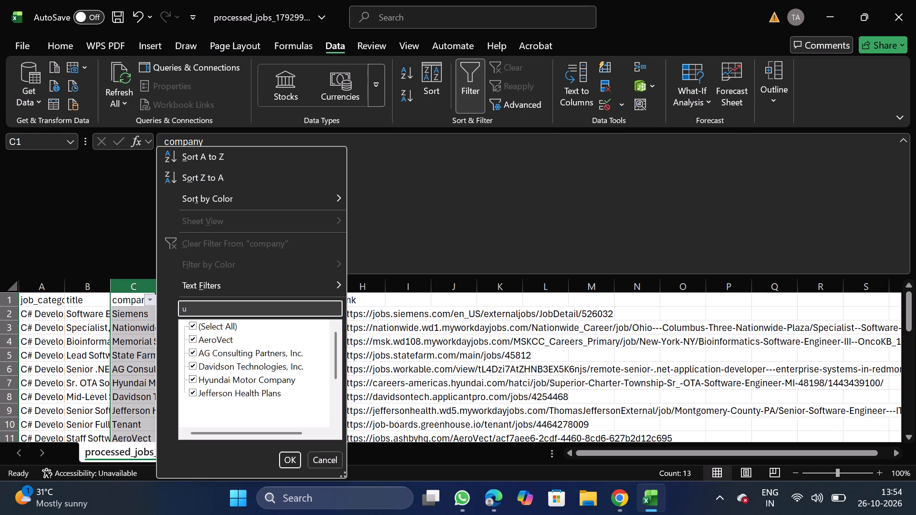
text(hun)
key(BackSpace)
key(BackSpace)
key(BackSpace)
key(BackSpace)
key(BackSpace)
key(BackSpace)
key(BackSpace)
key(BackSpace)
key(BackSpace)
key(BackSpace)
key(BackSpace)
key(BackSpace)
key(BackSpace)
key(BackSpace)
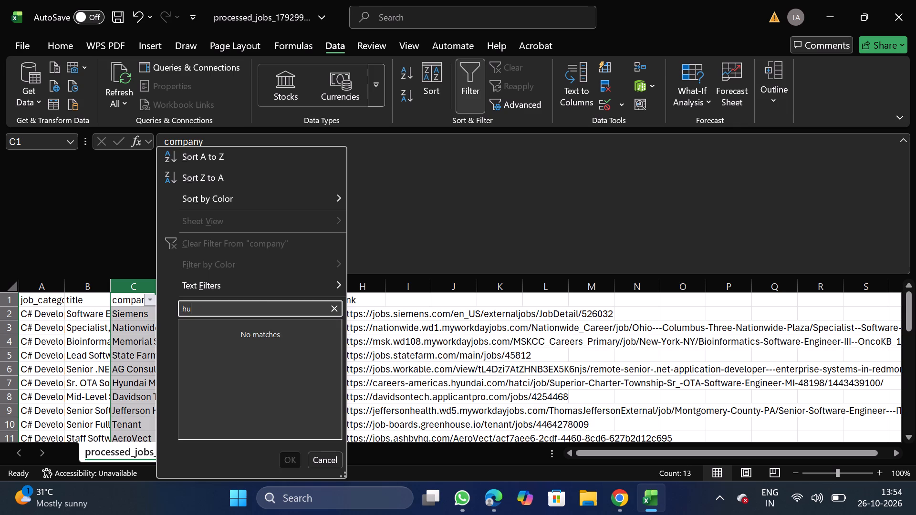
Search the company column's filter values for "skim", "ape" and "in landem", cancel without filtering, and turn the filter off.
text(skim)
key(BackSpace)
key(BackSpace)
key(BackSpace)
key(BackSpace)
key(BackSpace)
key(BackSpace)
key(BackSpace)
key(BackSpace)
key(BackSpace)
key(BackSpace)
key(BackSpace)
key(BackSpace)
key(BackSpace)
key(BackSpace)
key(BackSpace)
key(BackSpace)
key(BackSpace)
key(BackSpace)
text(ape)
key(BackSpace)
key(BackSpace)
key(BackSpace)
key(BackSpace)
key(BackSpace)
key(BackSpace)
key(BackSpace)
key(BackSpace)
key(BackSpace)
key(BackSpace)
key(BackSpace)
key(BackSpace)
key(BackSpace)
text(in landem)
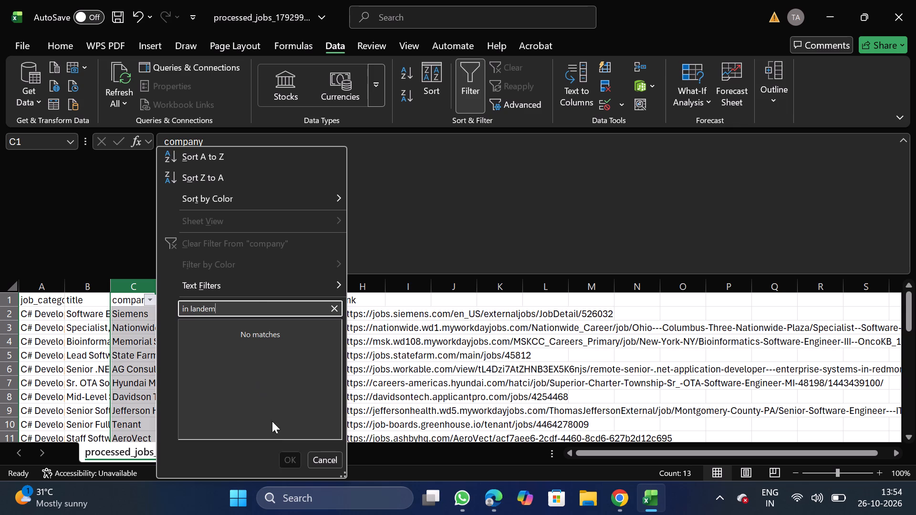
click(319, 459)
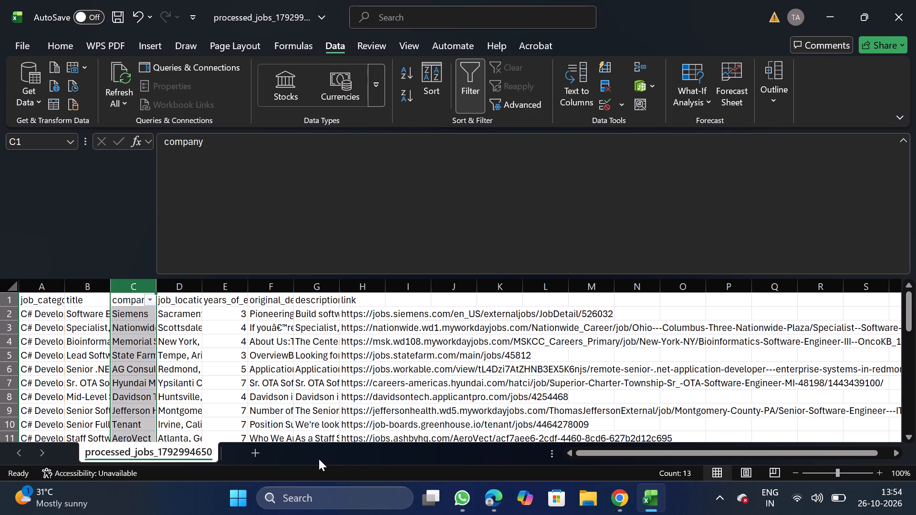
click(469, 105)
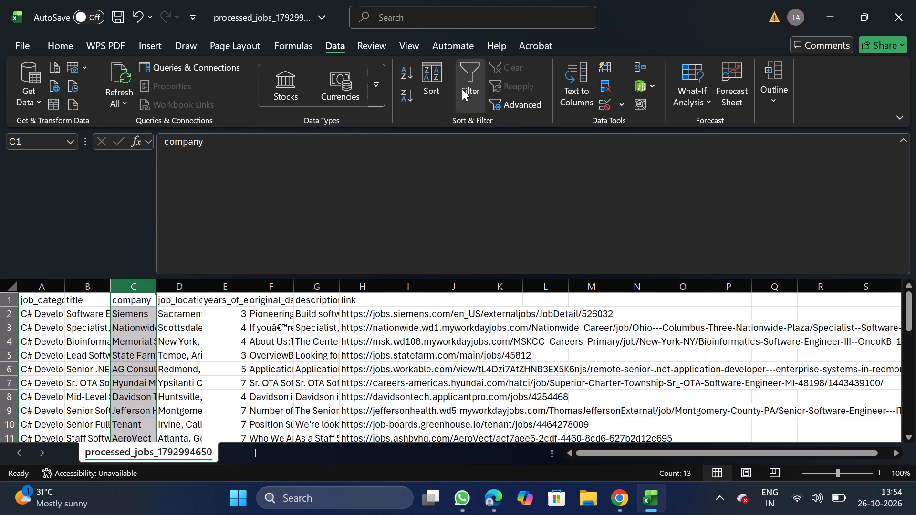
Review the full list of company names in the company column's filter, and turn the filter off without applying it.
click(462, 89)
click(148, 301)
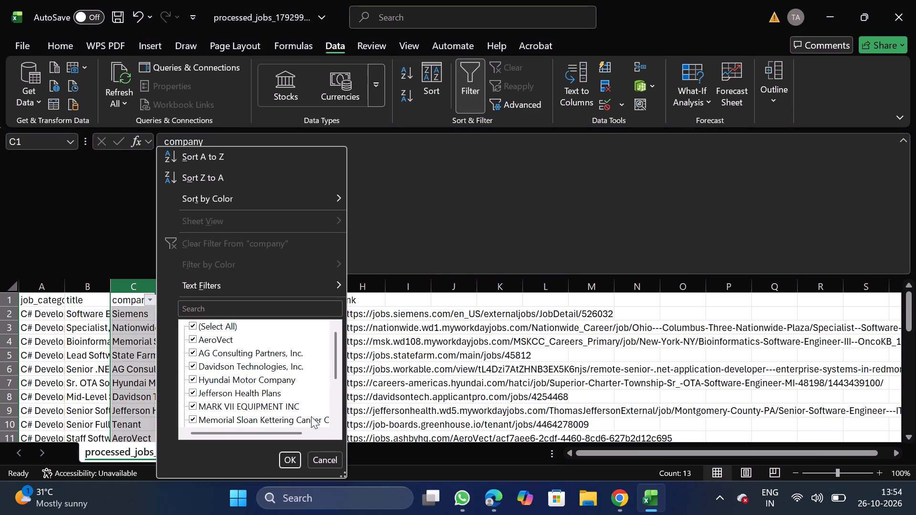
scroll(240, 402, down, 3)
click(375, 391)
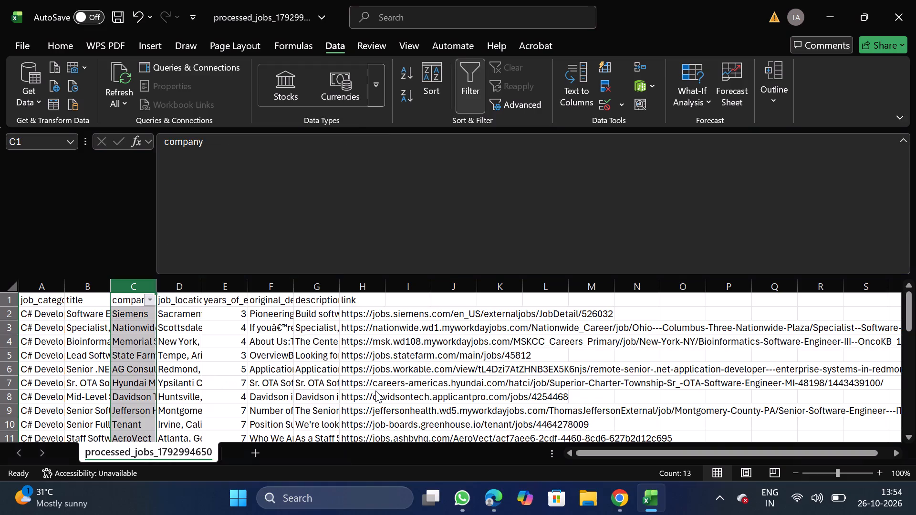
click(472, 87)
Start saving a copy of the processed jobs CSV and open the Daily Scraping jobs folder in Documents as its location.
click(36, 48)
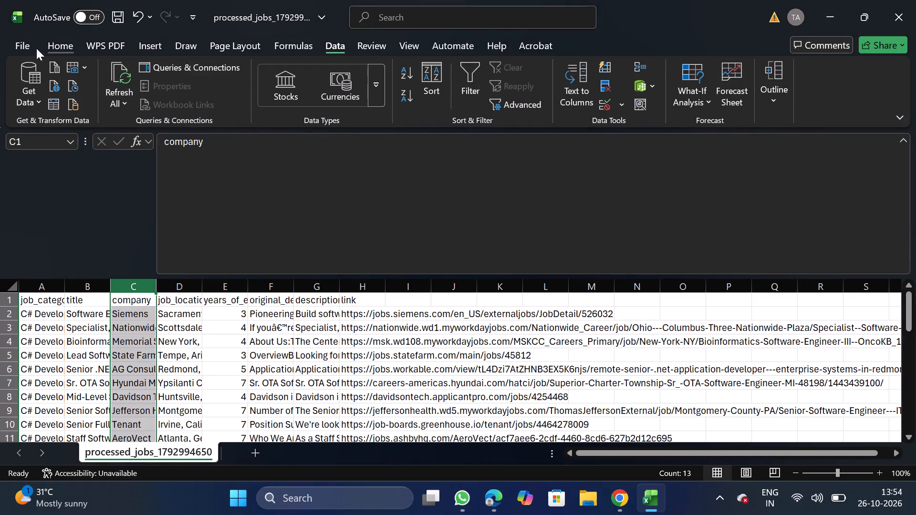
click(55, 246)
click(54, 246)
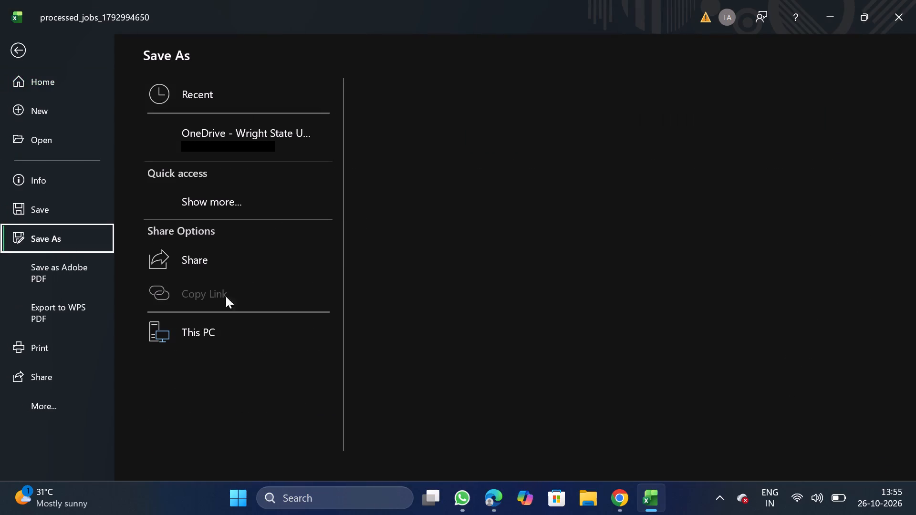
triple_click(210, 385)
triple_click(210, 385)
drag(210, 385, 196, 364)
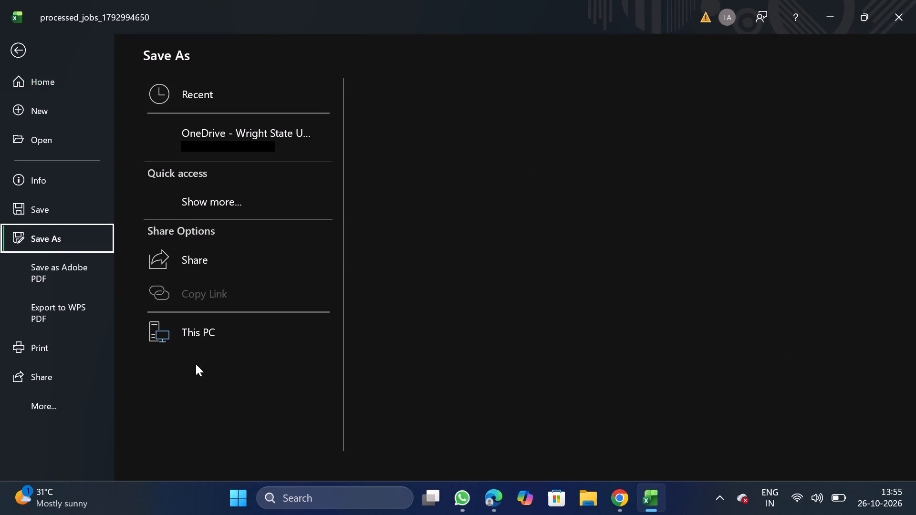
triple_click(196, 364)
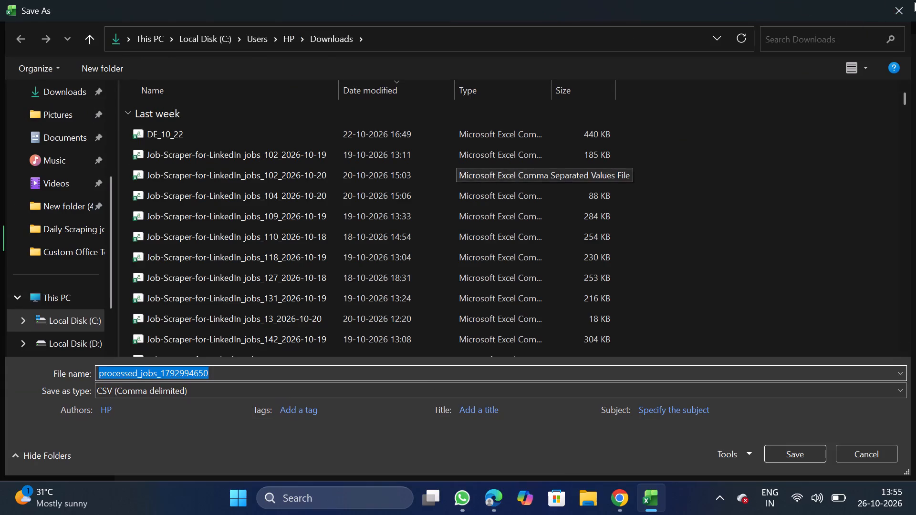
click(901, 9)
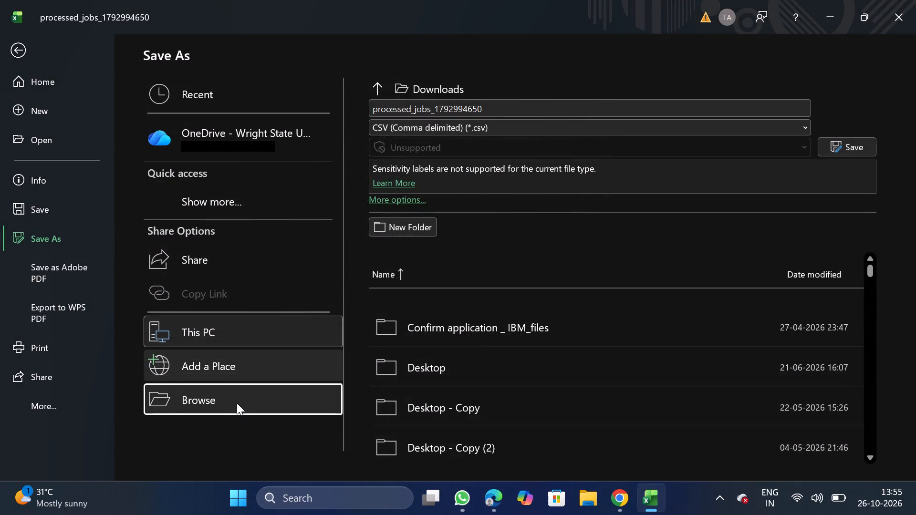
triple_click(237, 403)
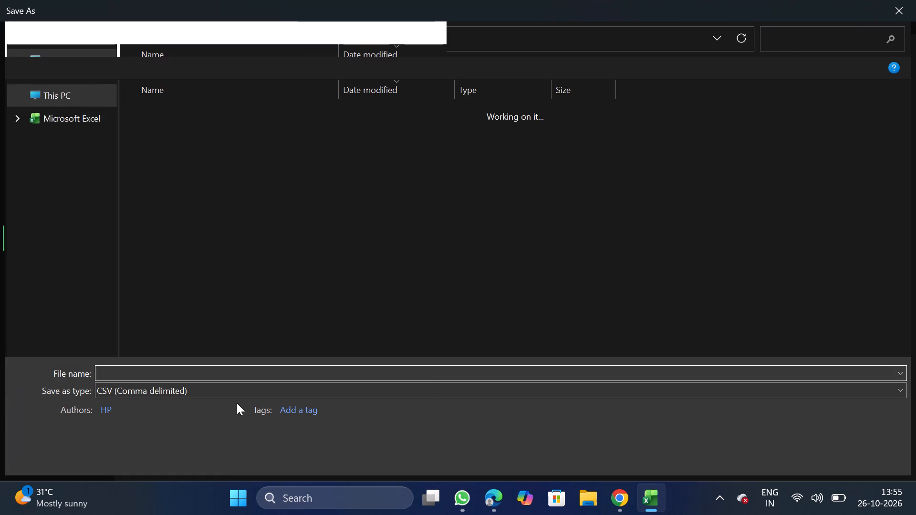
double_click(79, 144)
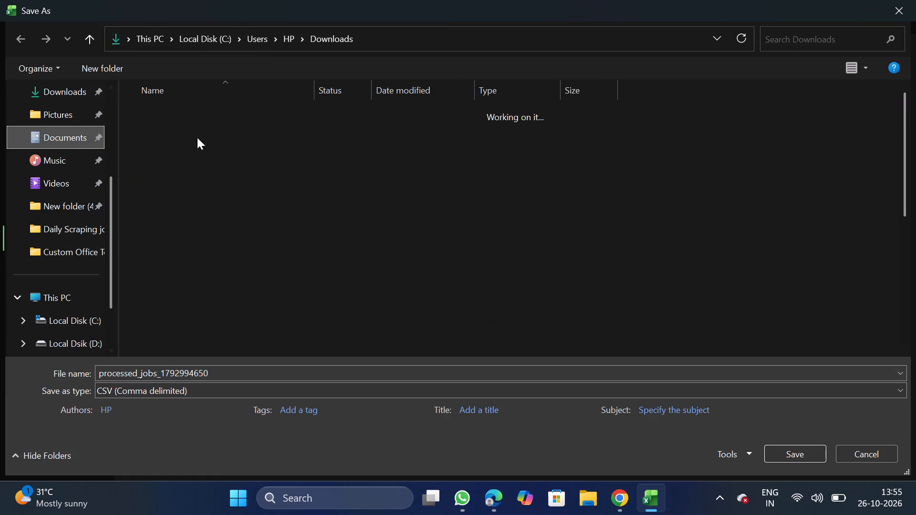
double_click(231, 162)
Name the file C# D_10_26 and save it as a comma-delimited CSV.
click(278, 375)
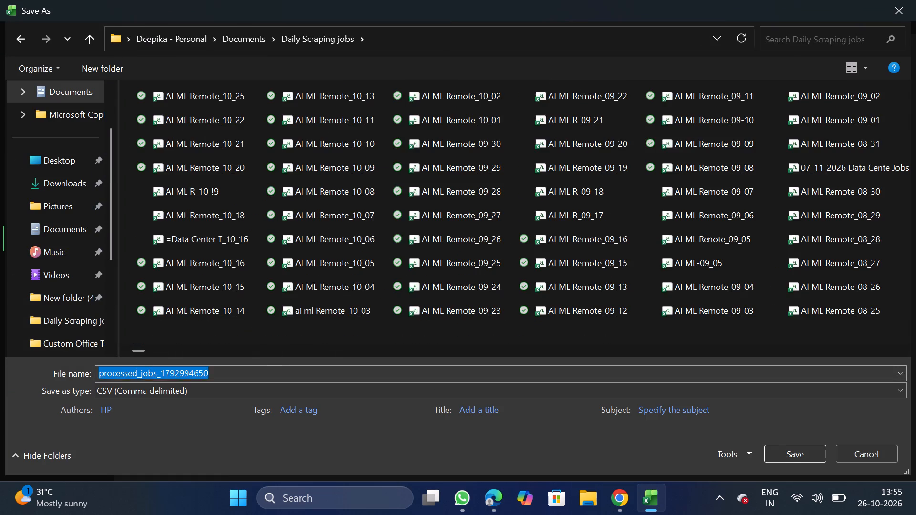
key(Print)
key(BackSpace)
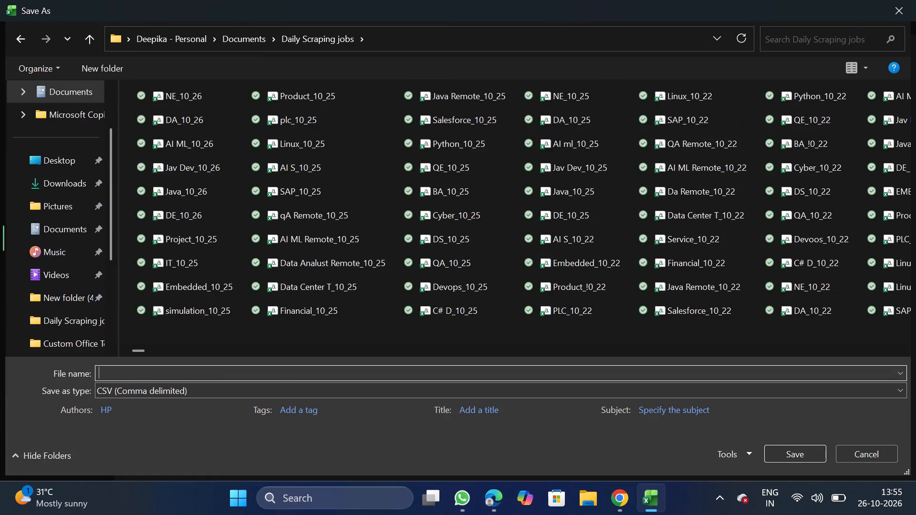
text(c3)
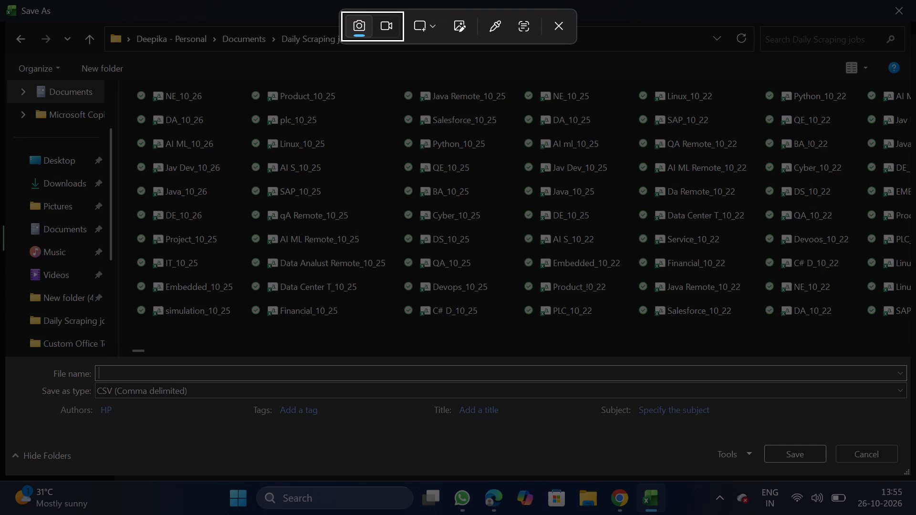
click(278, 375)
click(559, 22)
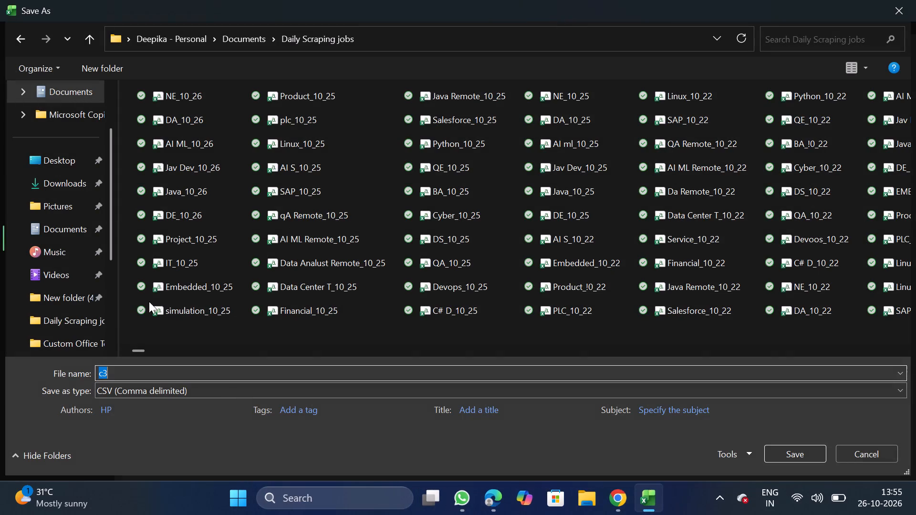
click(139, 371)
key(BackSpace)
key(BackSpace)
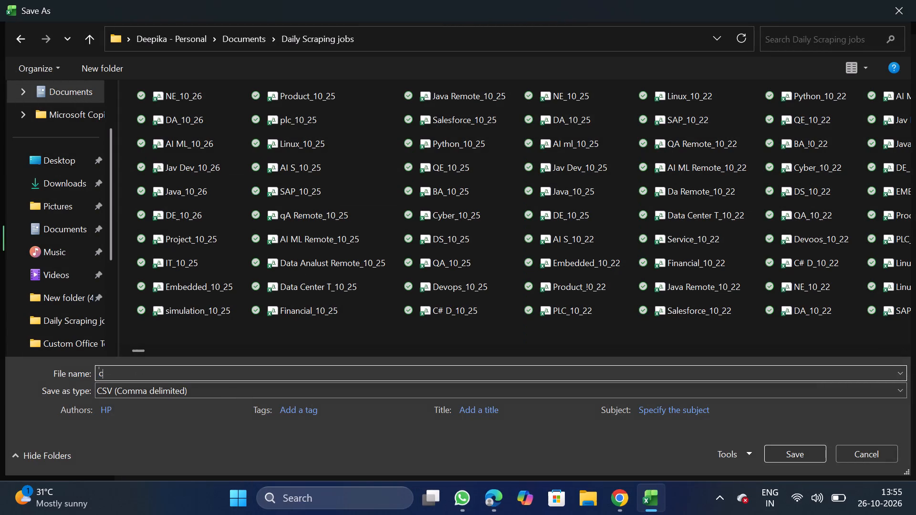
key(BackSpace)
key(BackSpace)
key(c)
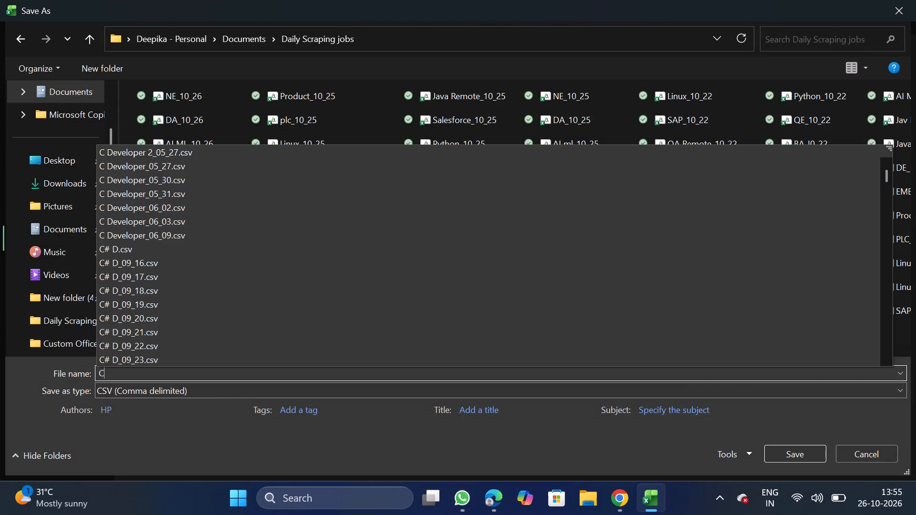
text(# D)
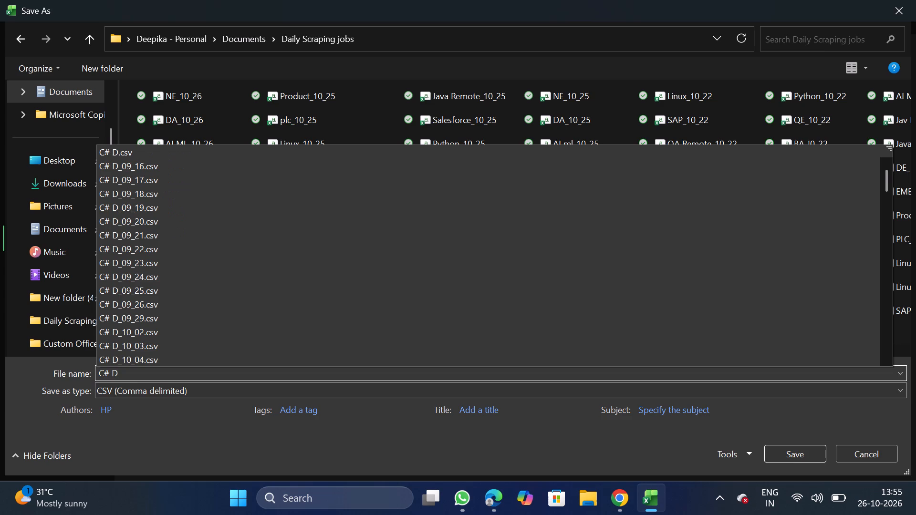
text(_10_)
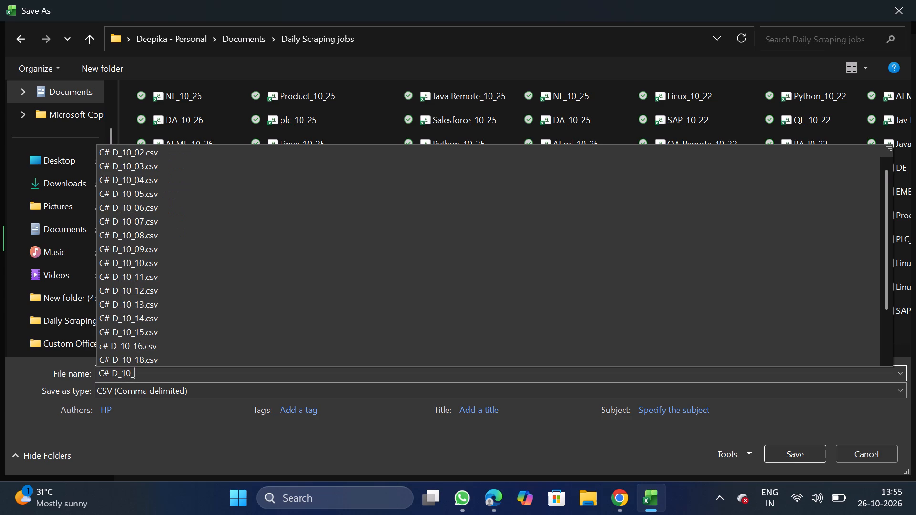
text(26)
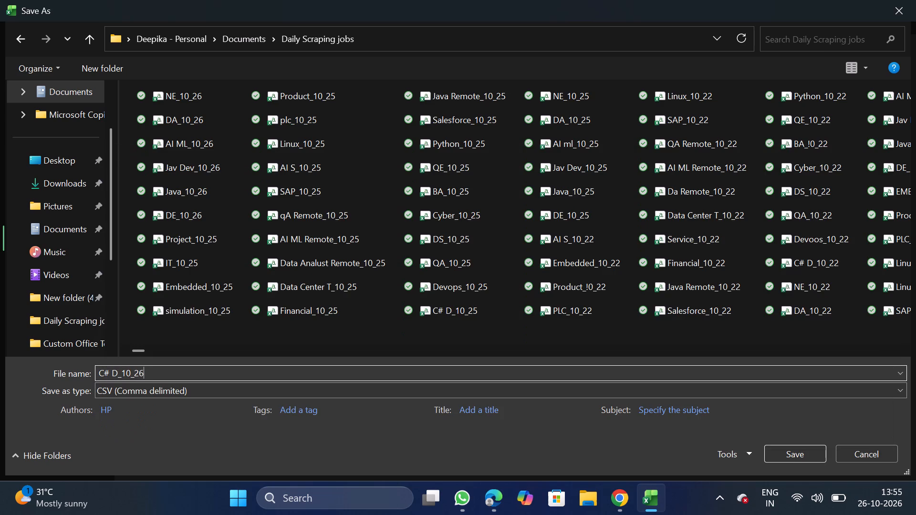
click(816, 459)
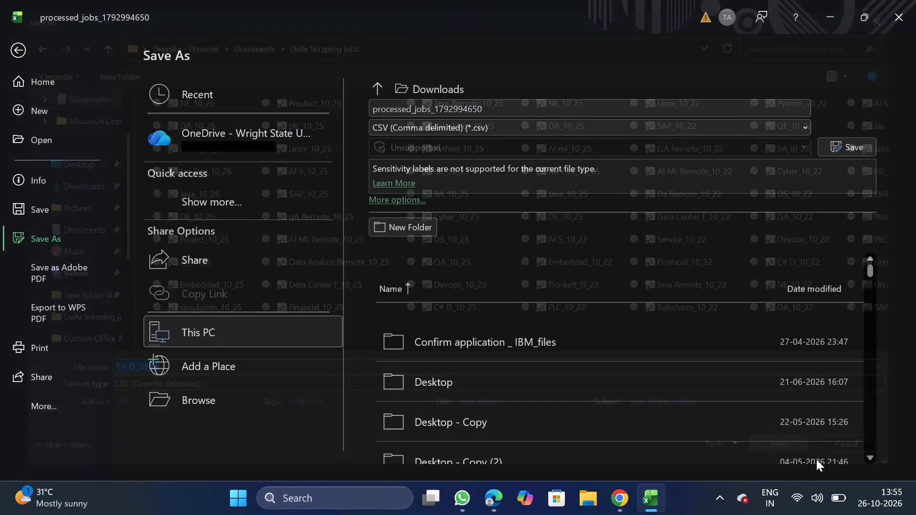
Switch to NextGenApply in Chrome, choose C# D_10_26.csv for the bulk job upload, check its data preview, and upload it.
click(621, 502)
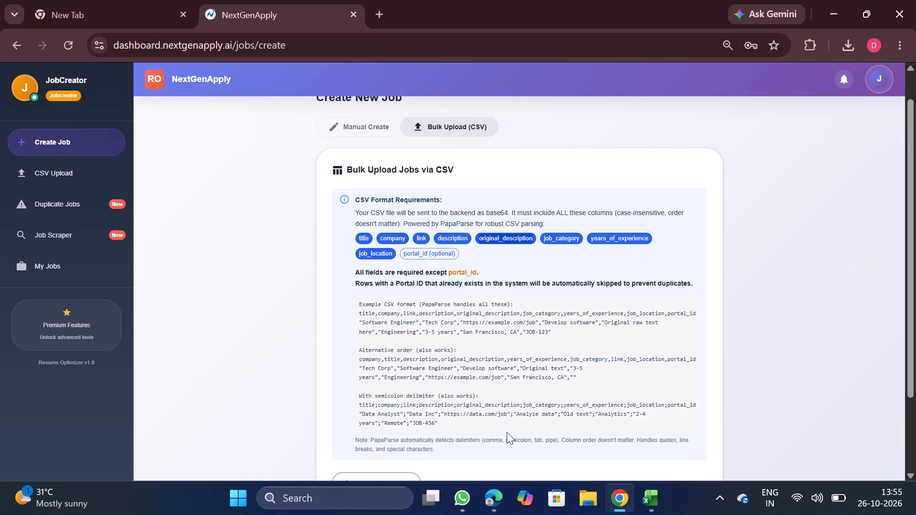
scroll(507, 432, down, 1)
click(408, 381)
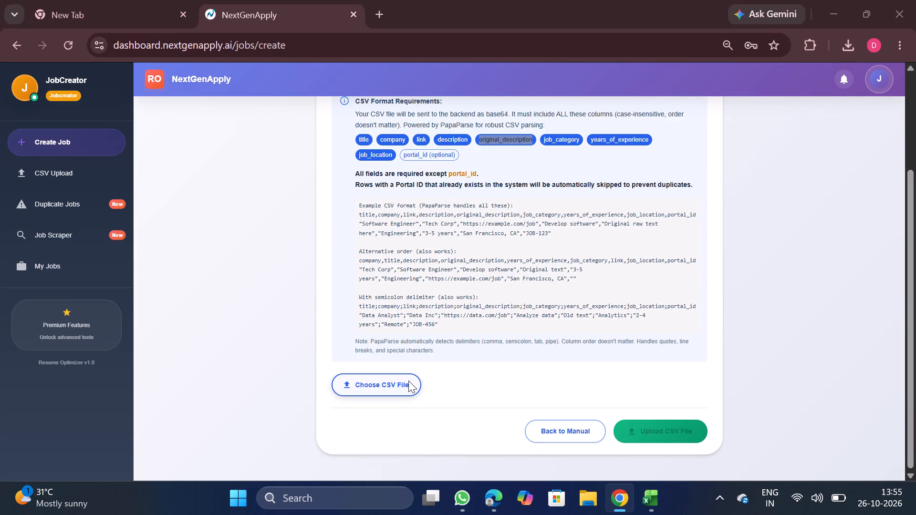
click(408, 381)
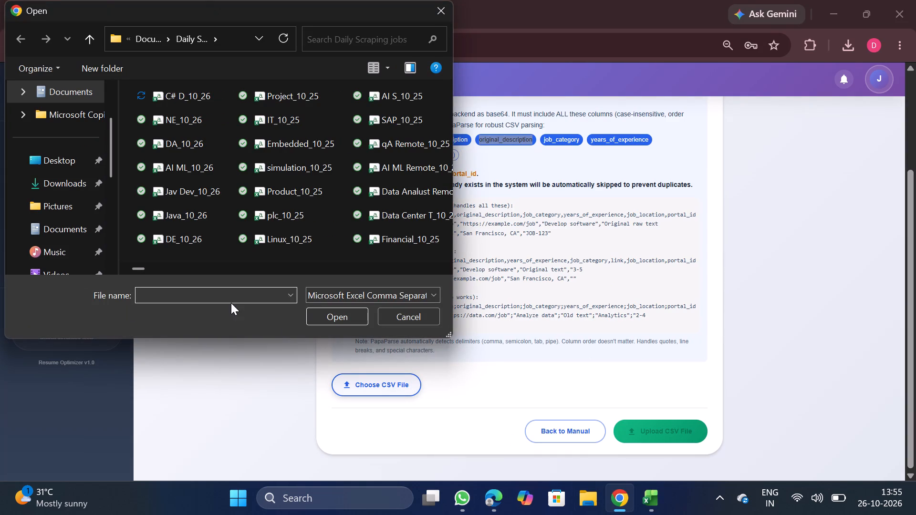
double_click(186, 91)
scroll(448, 294, down, 1)
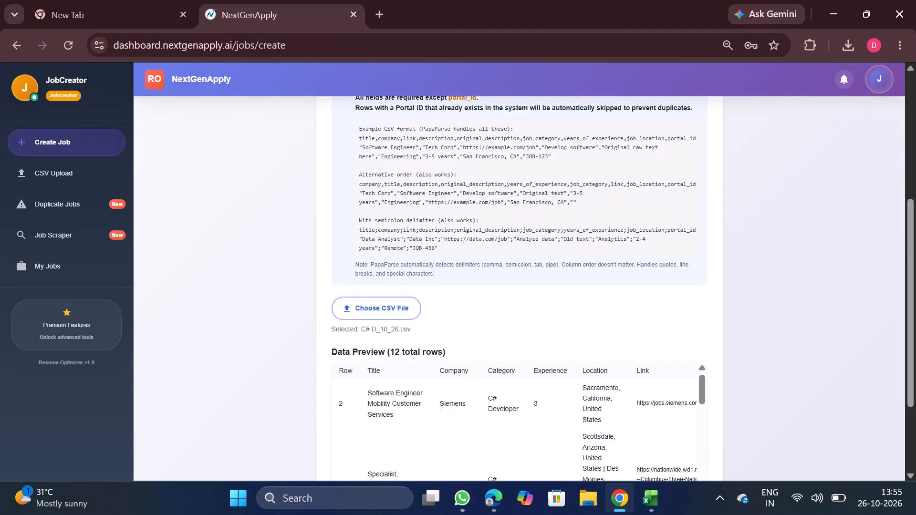
scroll(448, 294, down, 1)
scroll(535, 307, down, 4)
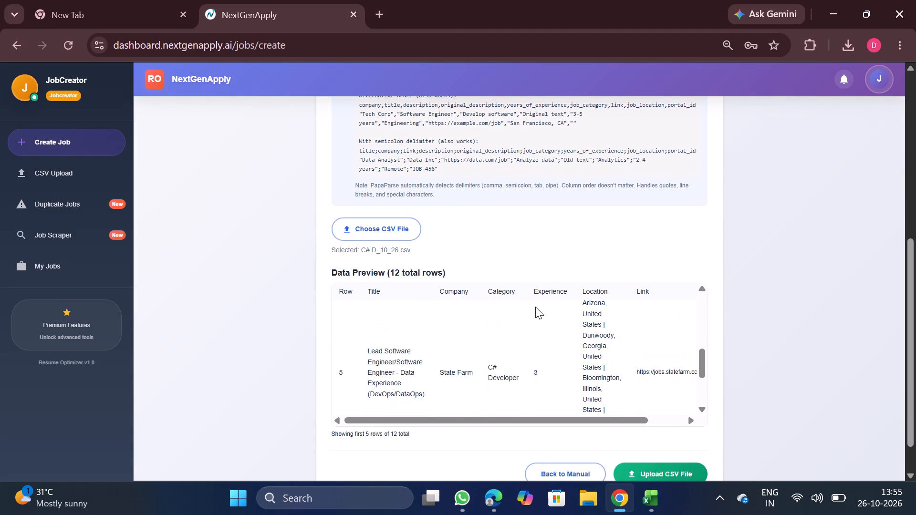
scroll(535, 307, down, 2)
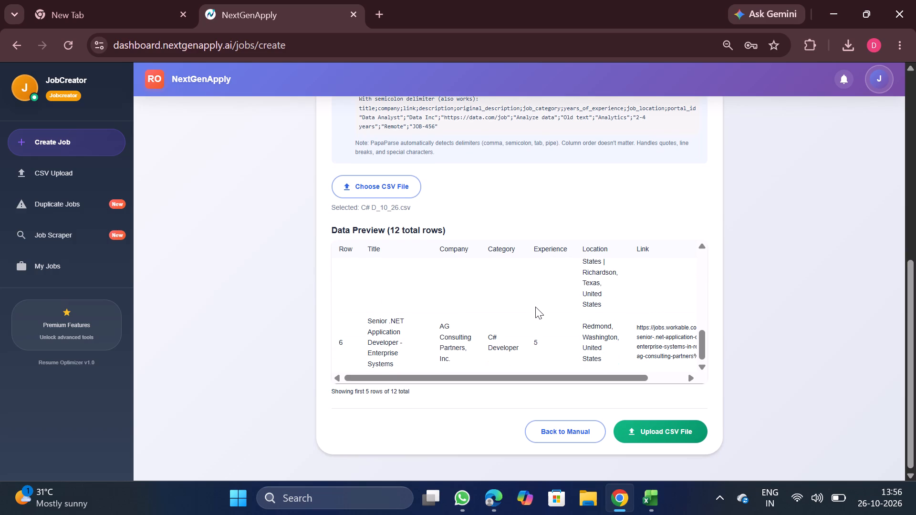
scroll(598, 306, down, 2)
click(661, 433)
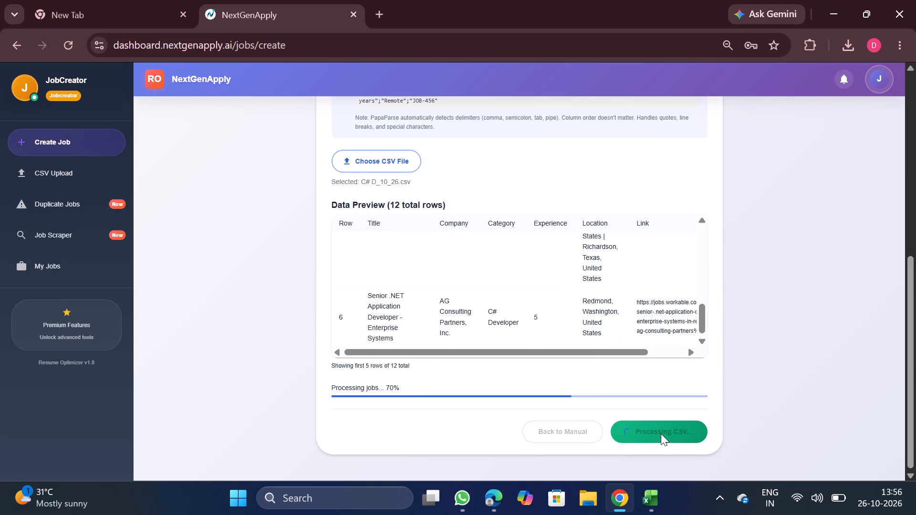
Close the C# D_10_26 workbook in Excel.
click(712, 383)
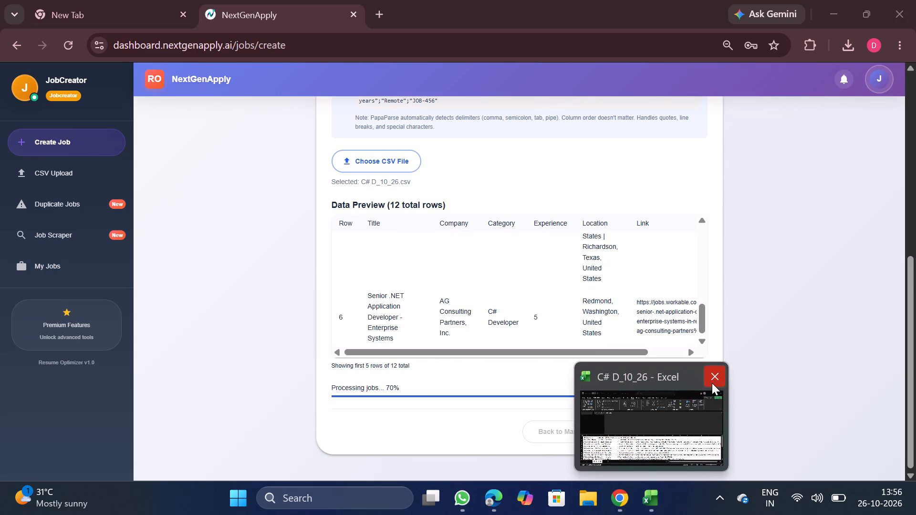
Download the Oct 26, 2026 Devops Engineer processed jobs file from the CSV Upload History and open it in Excel.
scroll(526, 215, up, 4)
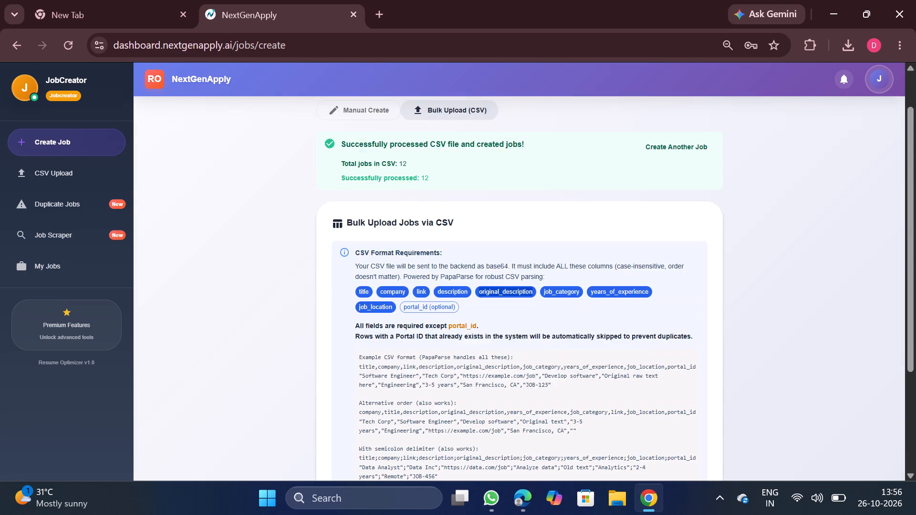
click(62, 177)
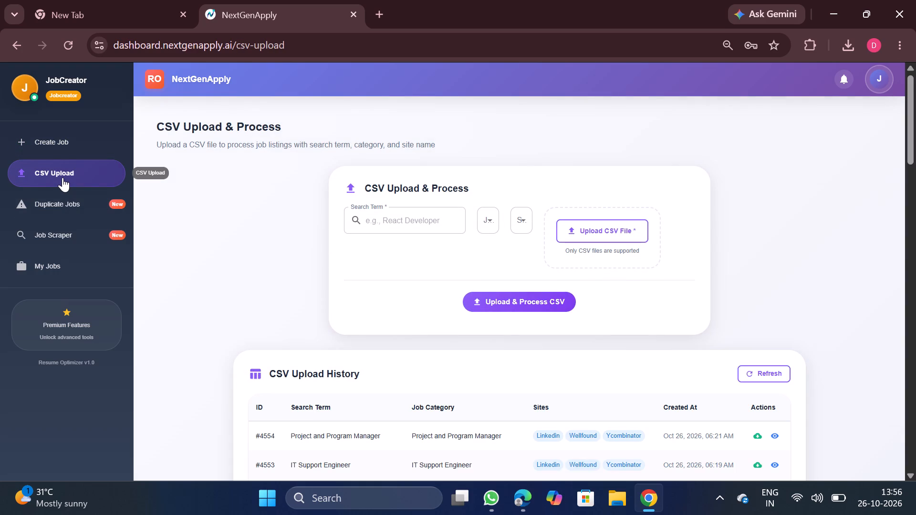
scroll(294, 260, down, 2)
scroll(489, 335, down, 2)
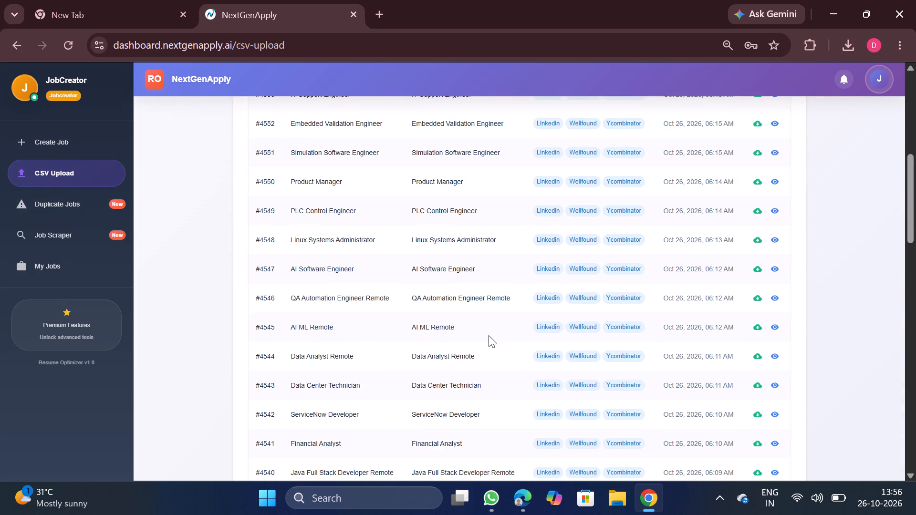
scroll(493, 359, down, 2)
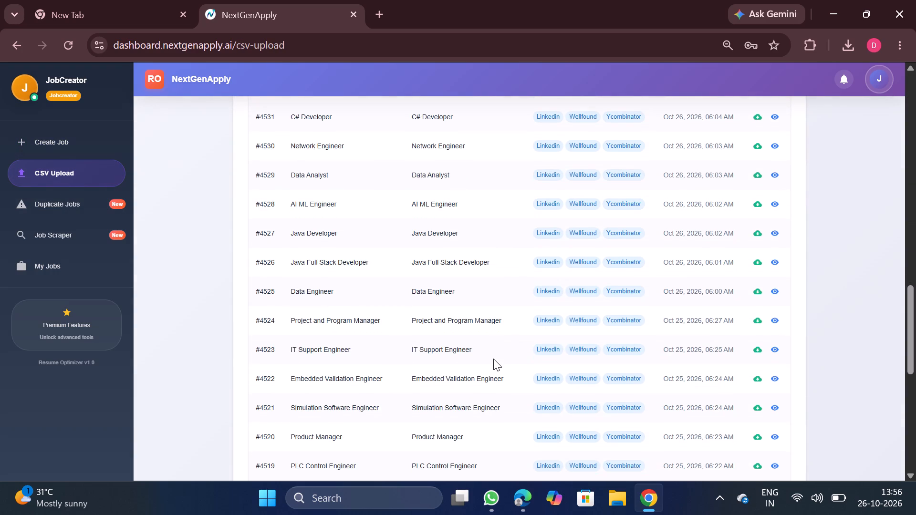
scroll(493, 359, down, 3)
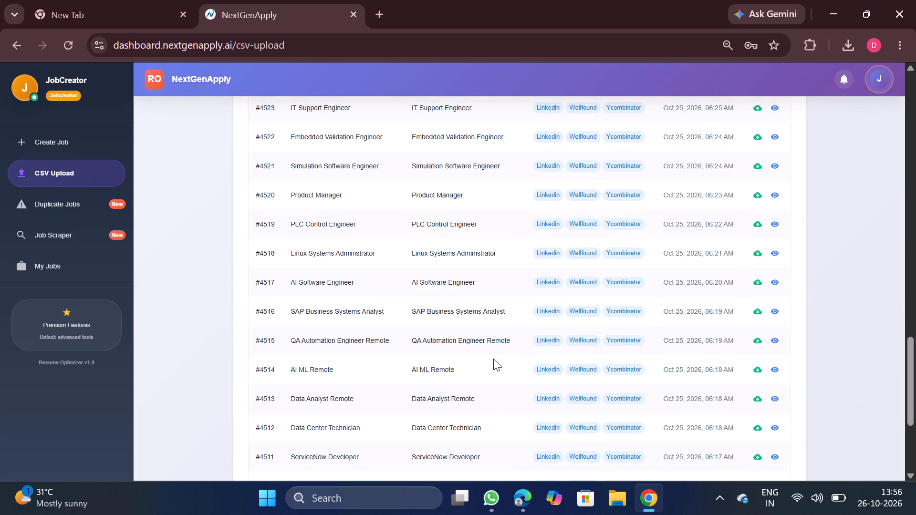
scroll(493, 359, down, 1)
scroll(493, 359, up, 4)
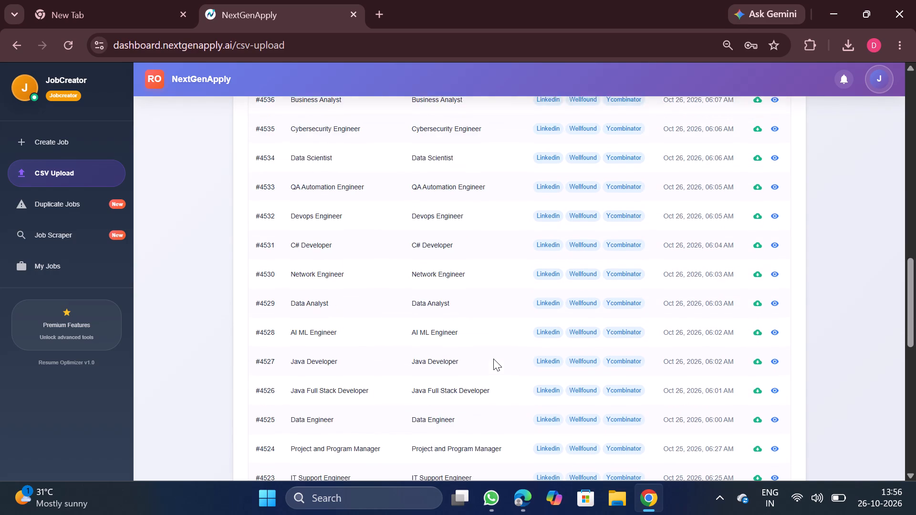
scroll(493, 359, up, 5)
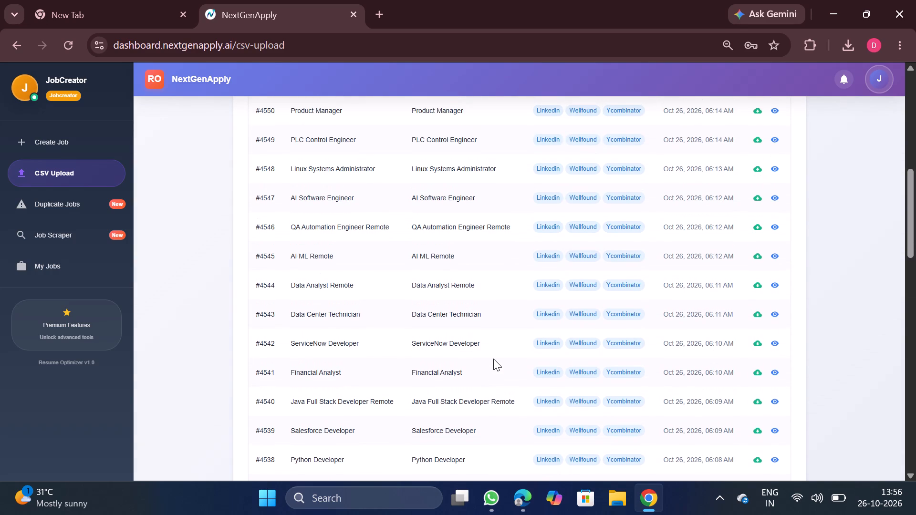
scroll(493, 359, up, 1)
scroll(493, 359, down, 1)
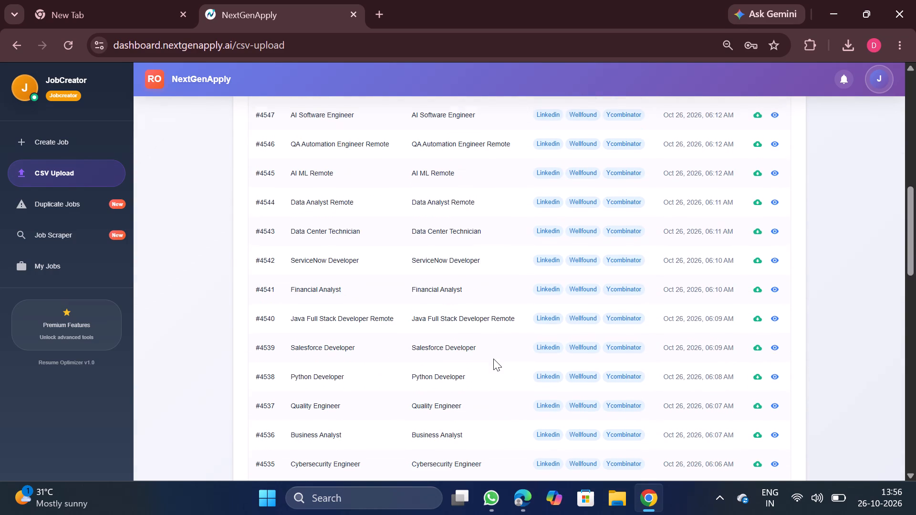
scroll(493, 359, down, 3)
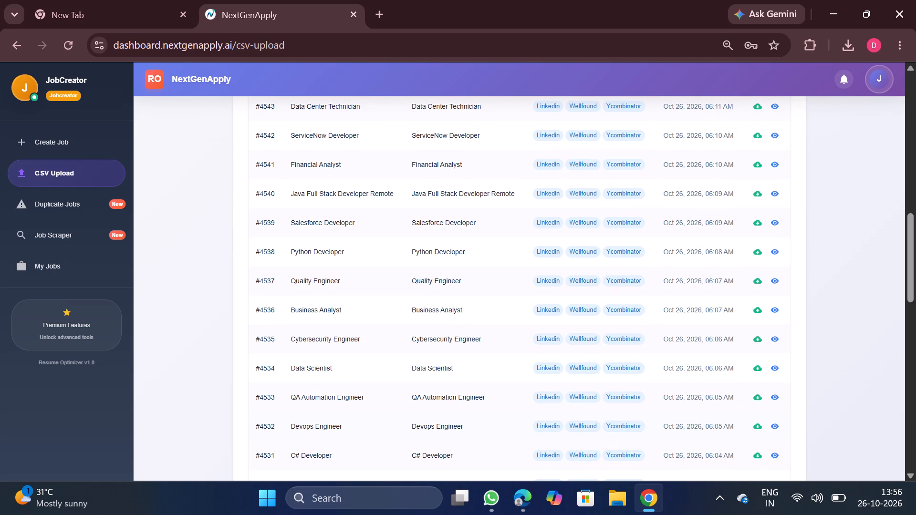
click(755, 426)
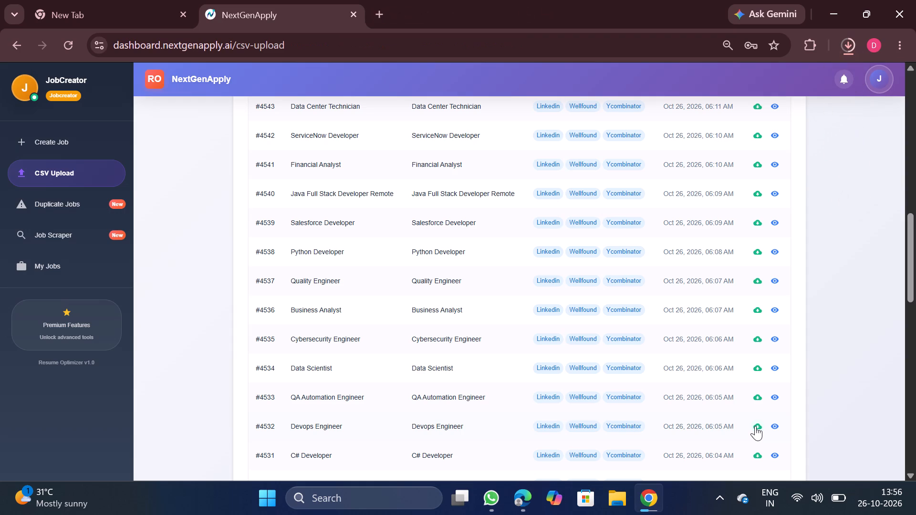
click(766, 76)
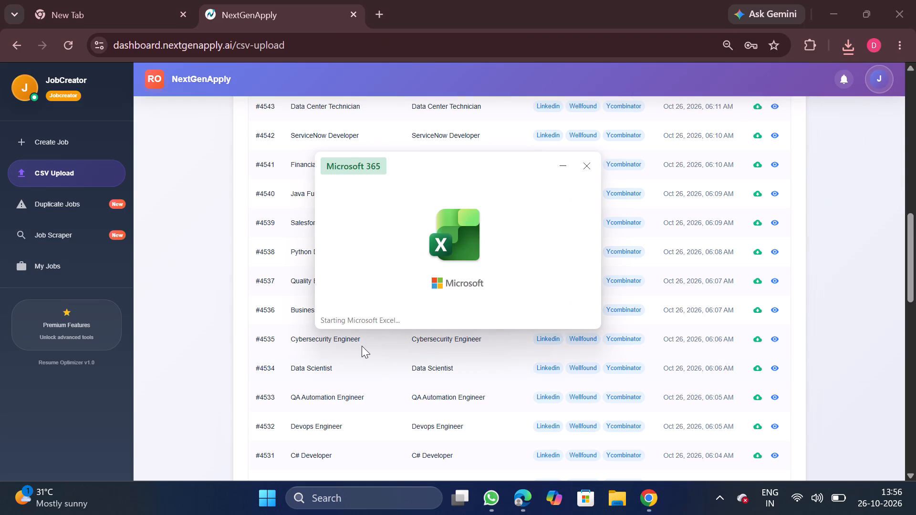
Select the whole jobs table and remove duplicate rows based on the company column only.
click(254, 357)
key(ctrl+a)
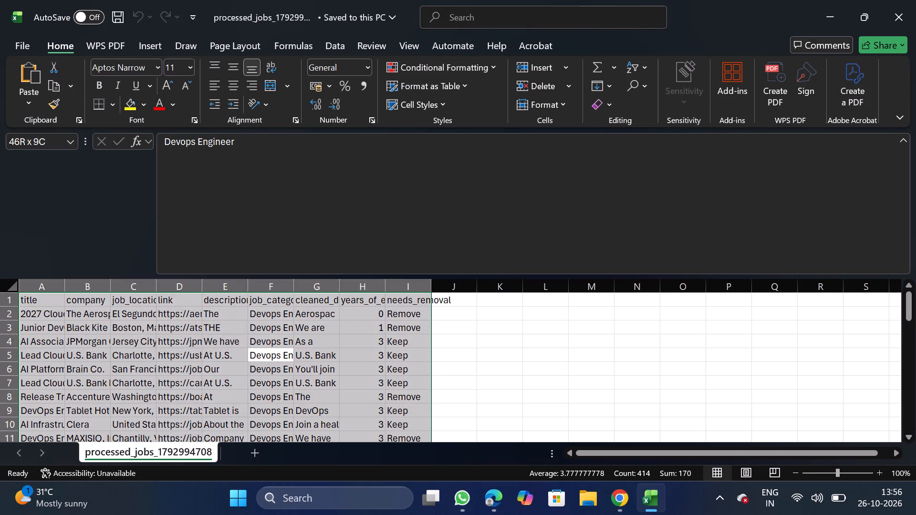
click(341, 51)
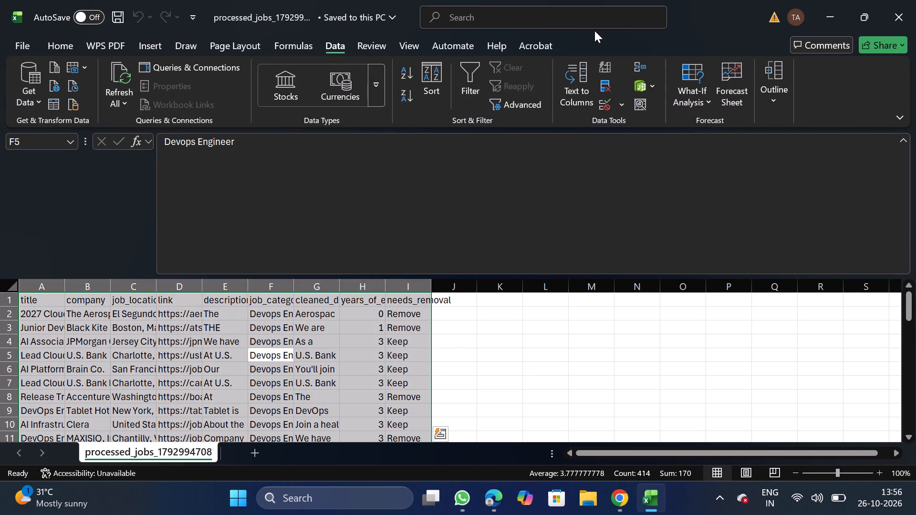
click(606, 83)
click(199, 215)
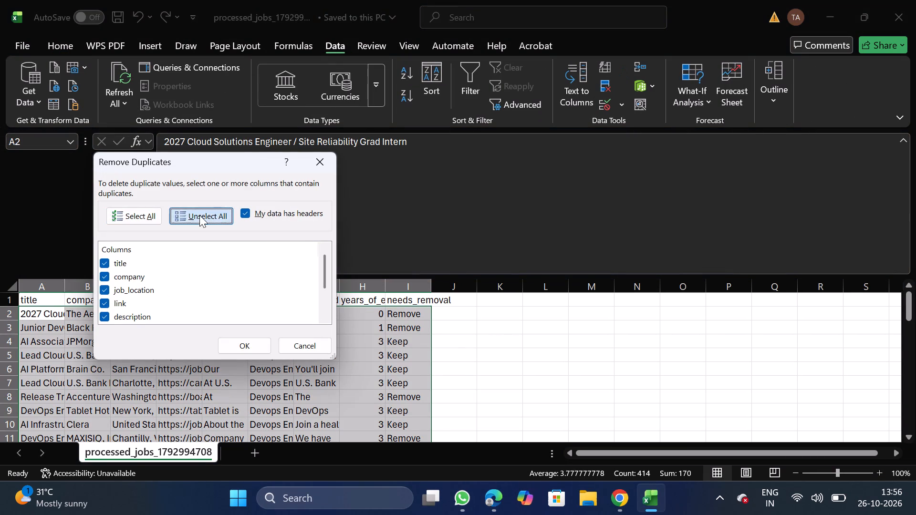
click(107, 279)
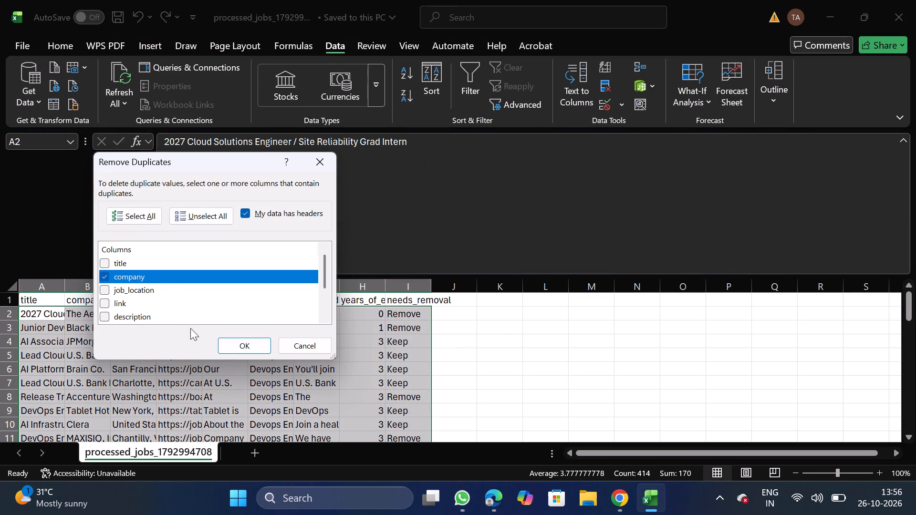
click(234, 344)
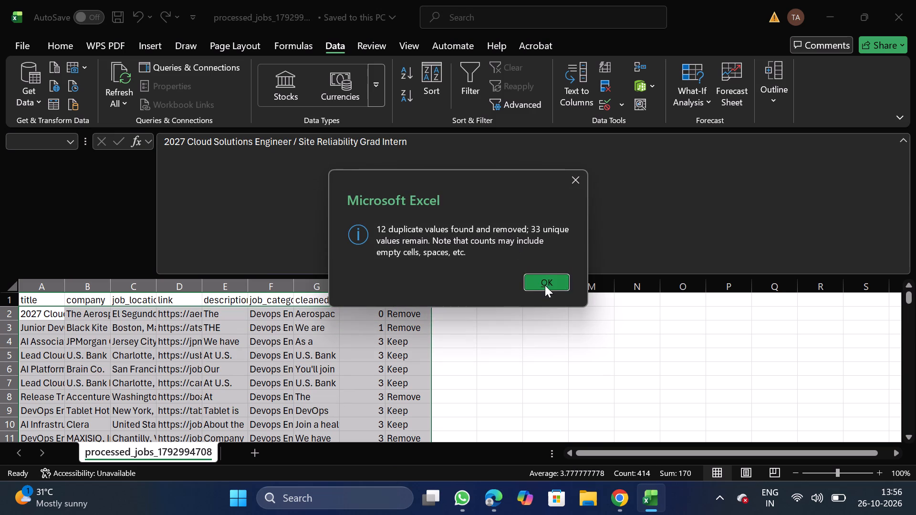
click(545, 285)
Filter needs_removal to show only Remove, delete all the filtered job rows, and turn the filter off.
click(414, 303)
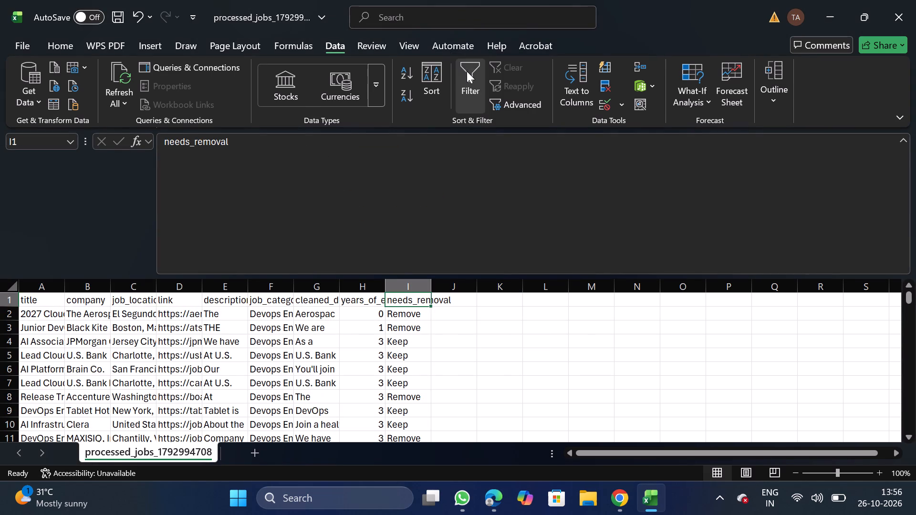
click(467, 71)
click(426, 303)
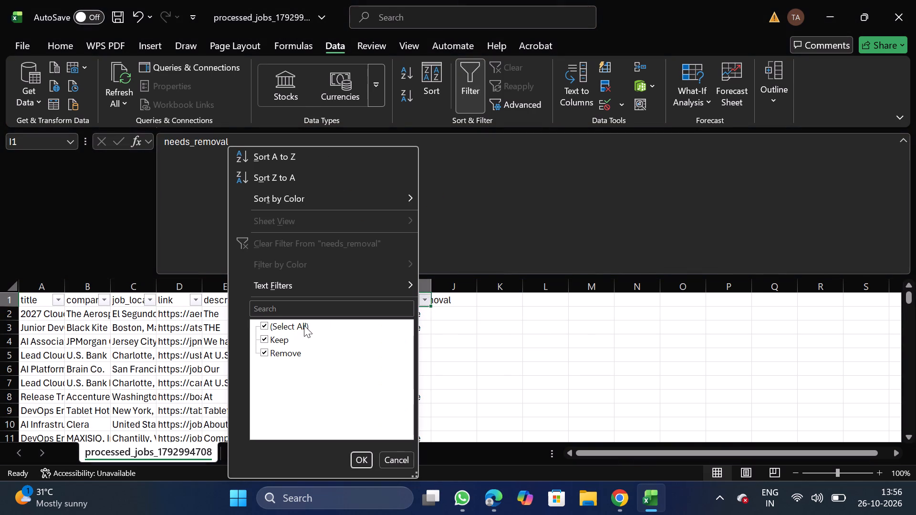
click(279, 334)
click(364, 458)
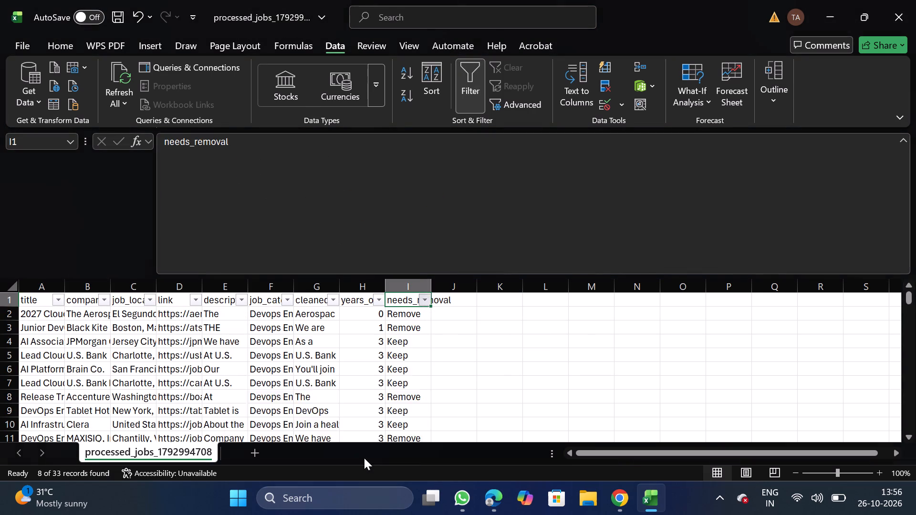
click(3, 313)
key(ctrl+shift+Down)
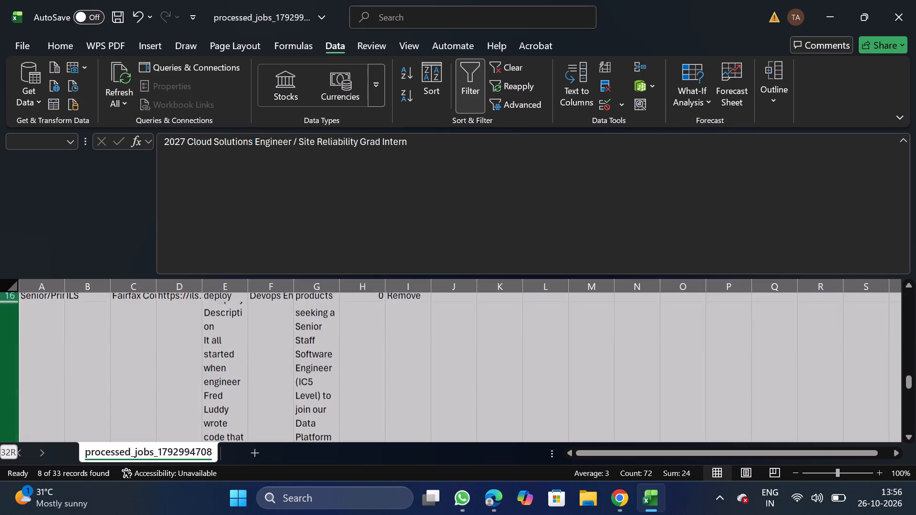
right_click(110, 365)
click(180, 246)
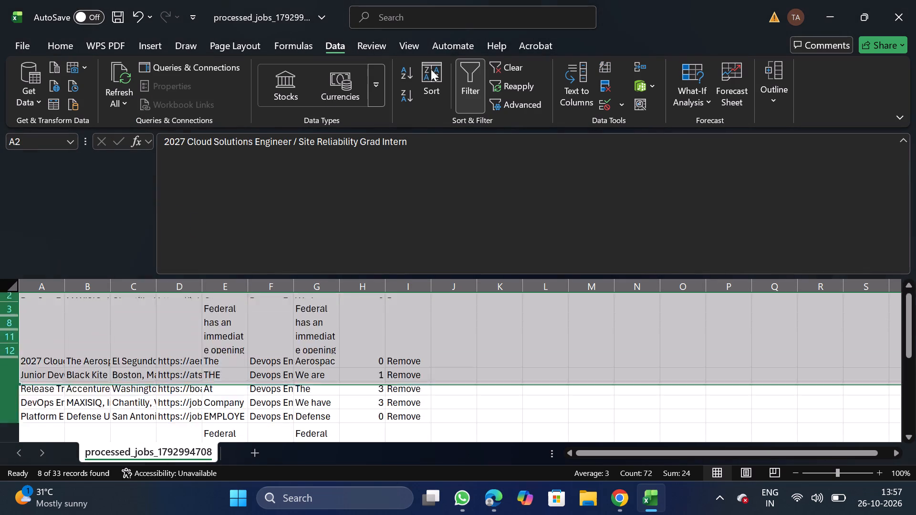
click(471, 109)
Filter years_of_experience to 8, 10 and 12, delete all the filtered job rows, and turn the filter off.
click(366, 300)
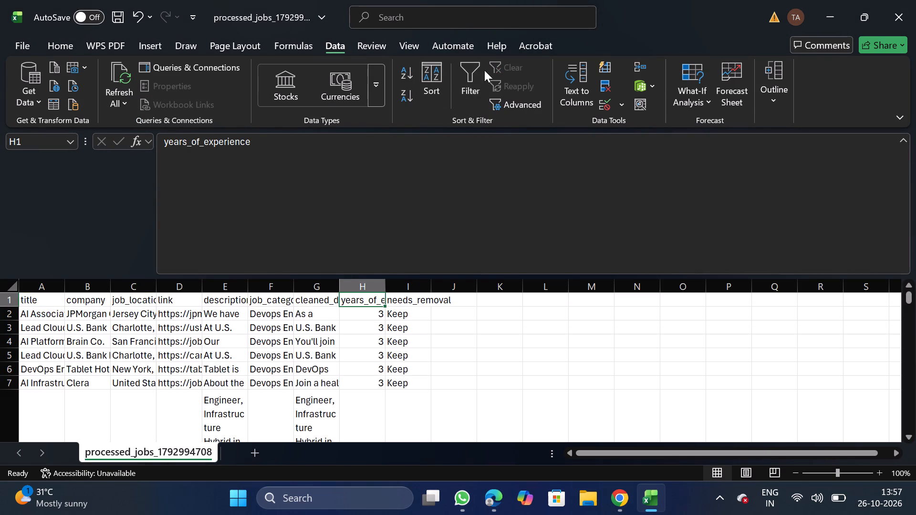
click(468, 87)
click(377, 303)
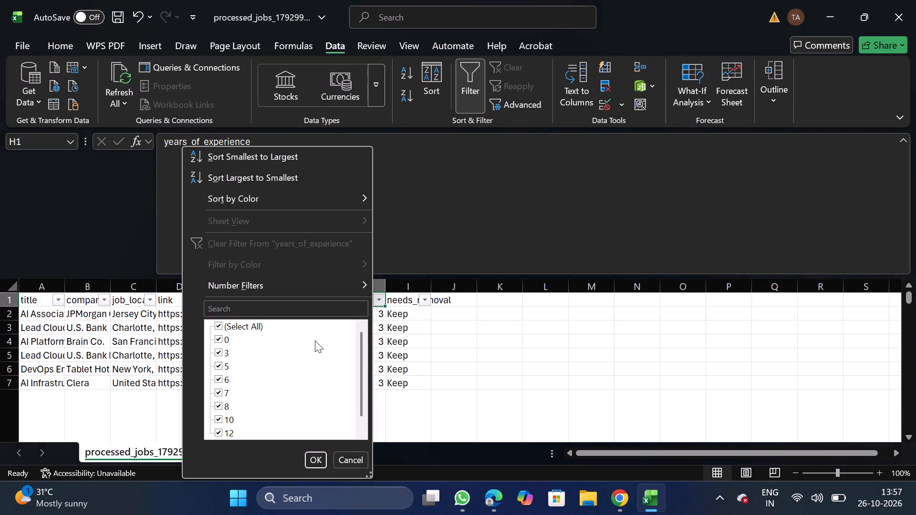
click(251, 325)
scroll(229, 404, down, 1)
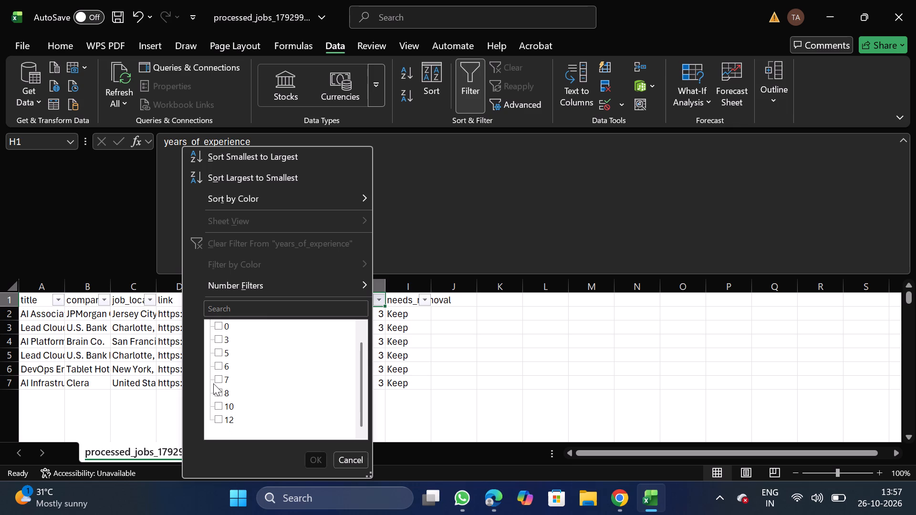
click(219, 392)
click(219, 401)
click(219, 421)
click(319, 456)
click(4, 319)
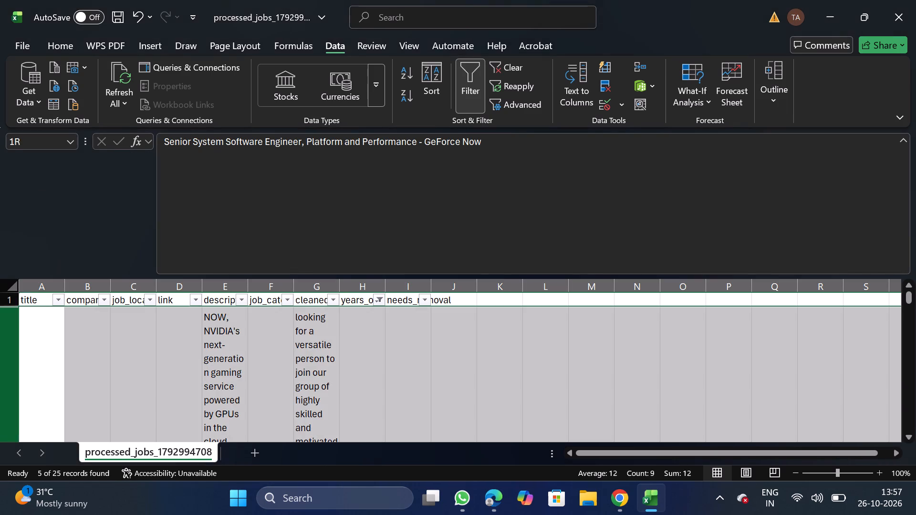
key(ctrl+shift+Down)
right_click(71, 356)
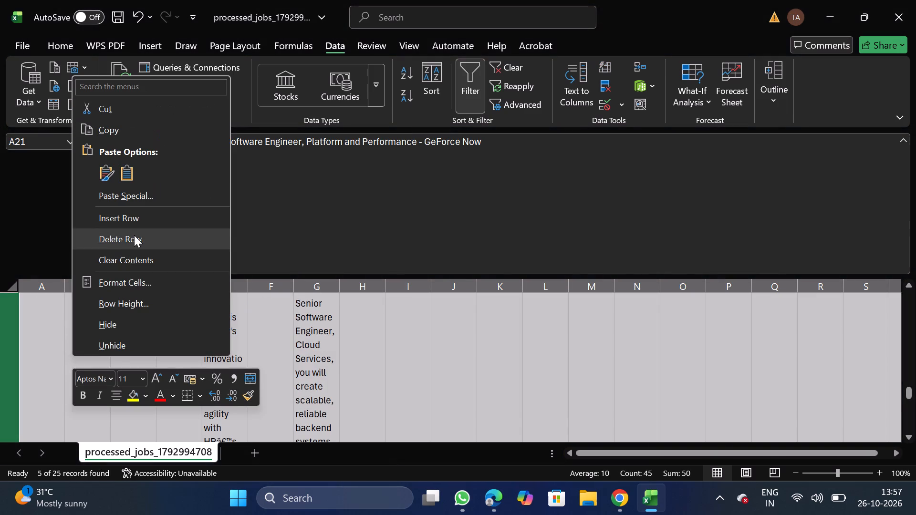
click(134, 235)
click(472, 91)
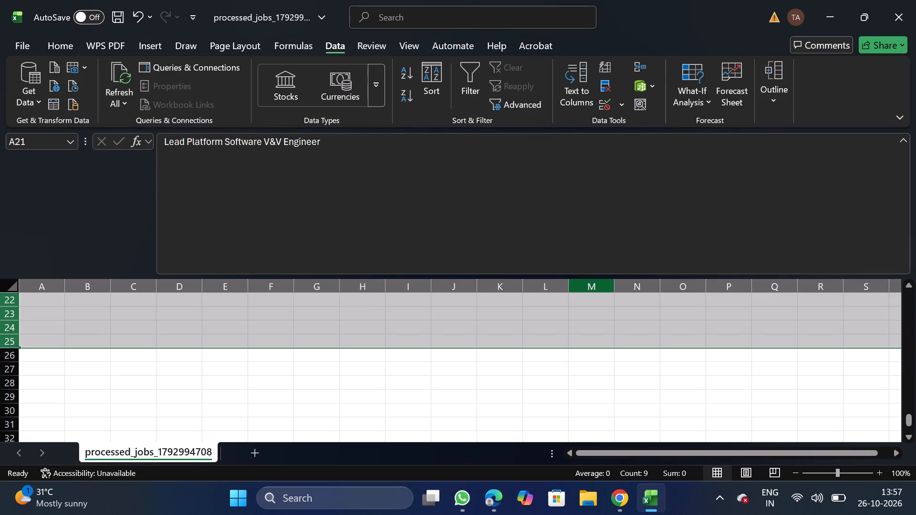
Delete the needs_removal column from the sheet.
drag(910, 420, 905, 209)
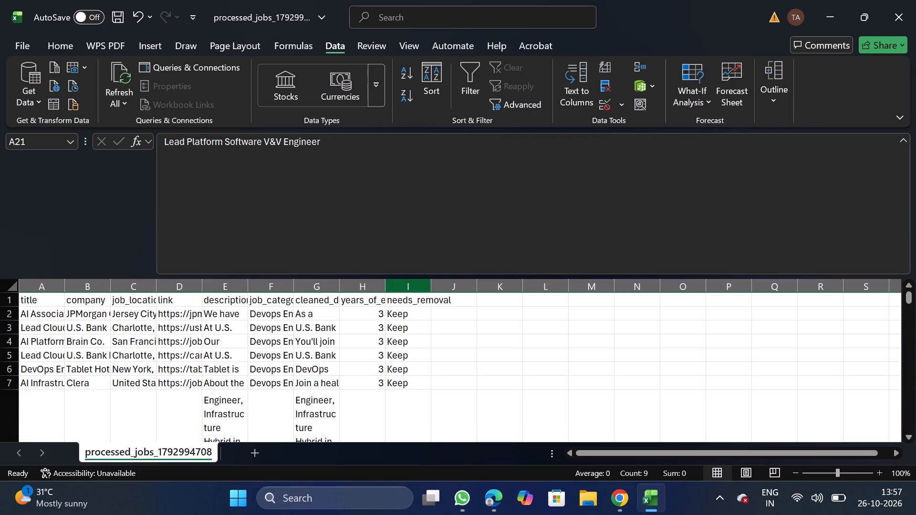
click(411, 283)
right_click(411, 344)
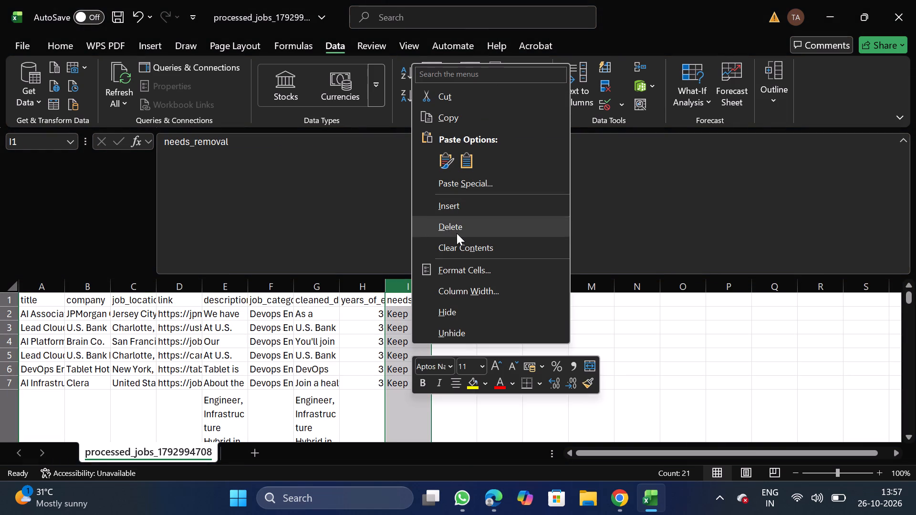
click(457, 233)
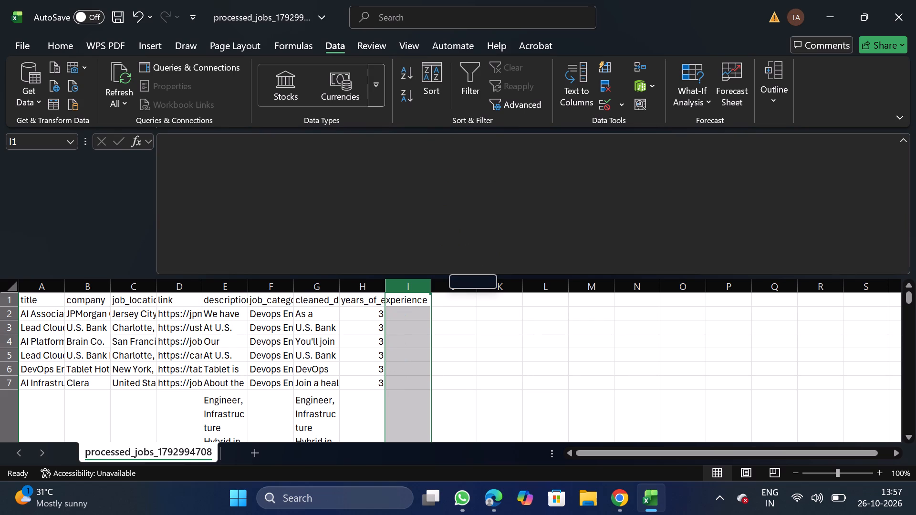
Move the job_category column in front of the title column so it is the first column.
click(271, 286)
key(ctrl+x)
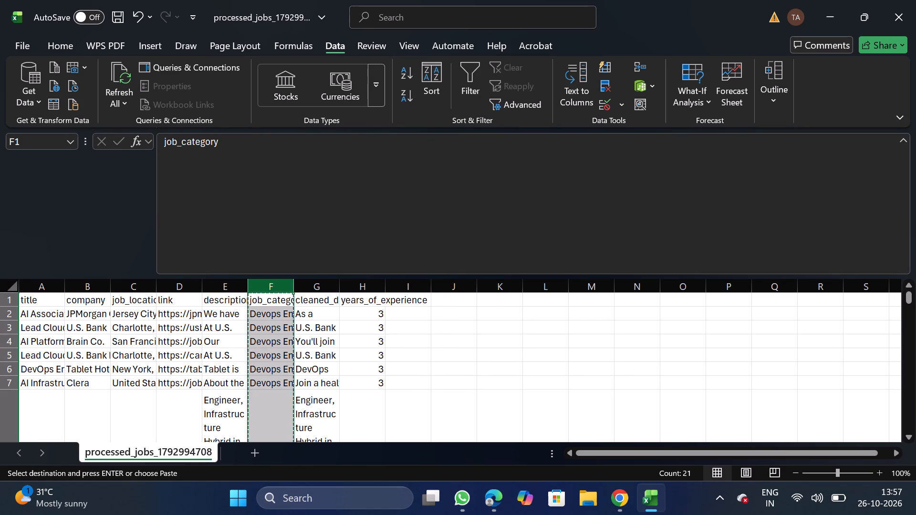
click(46, 280)
right_click(43, 339)
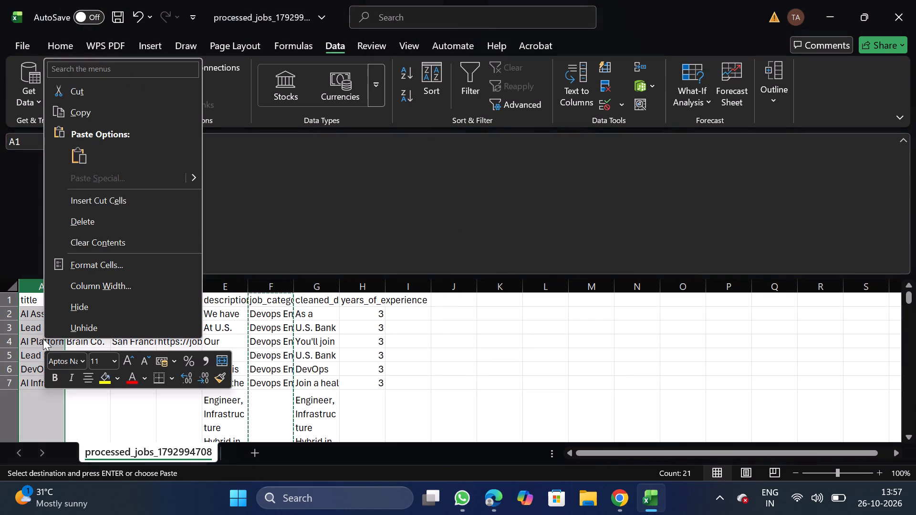
click(107, 204)
Turn off text wrapping for the description and cleaned_description columns.
click(276, 285)
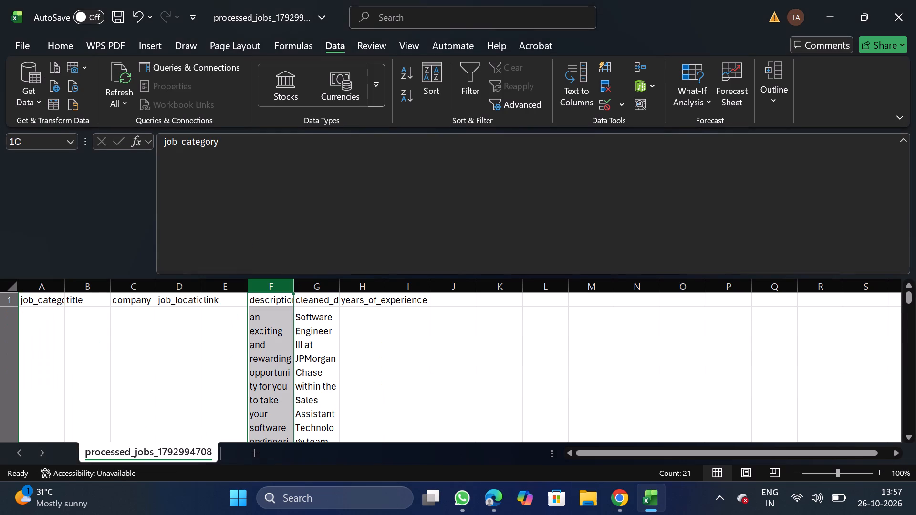
key(shift+Right)
click(50, 44)
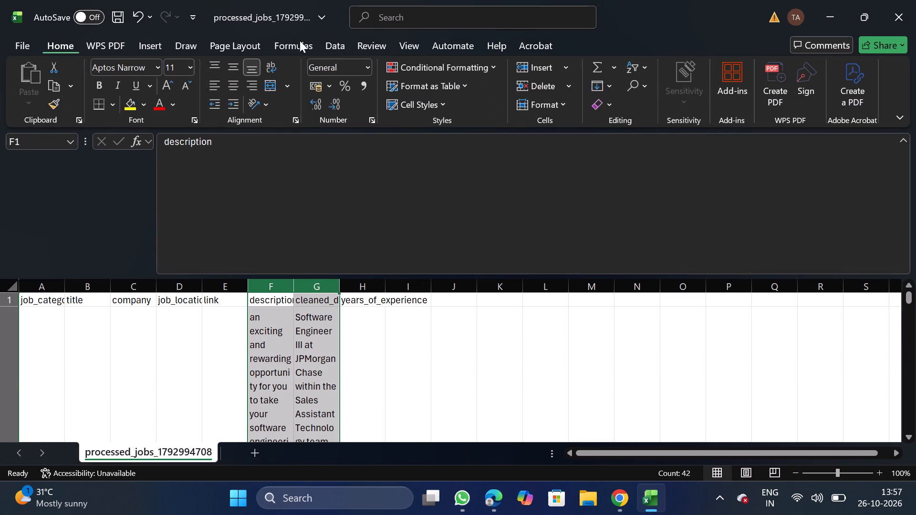
click(294, 124)
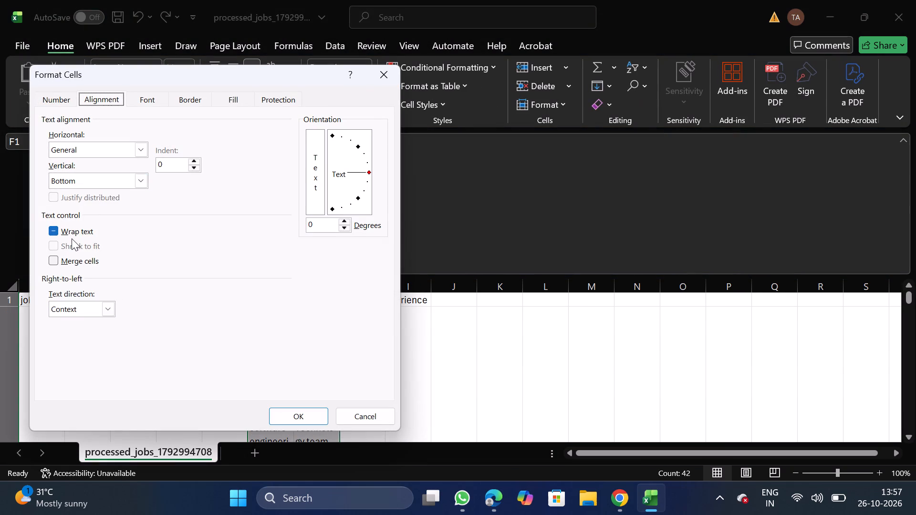
double_click(71, 238)
double_click(74, 230)
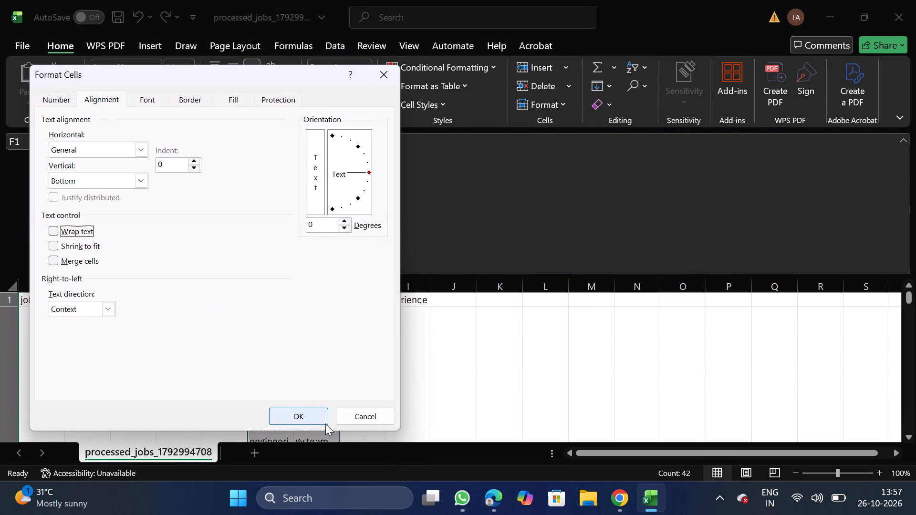
click(302, 410)
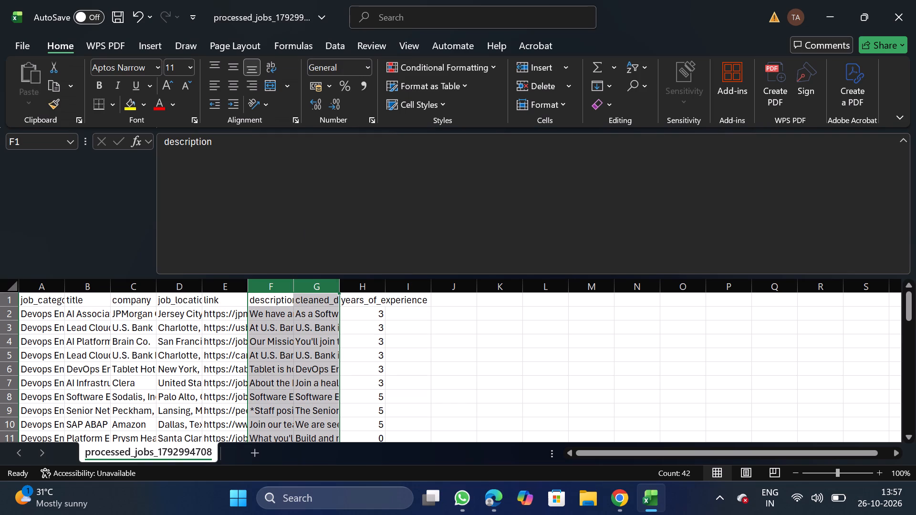
Move the link column to the end of the sheet, after the years_of_experience column.
click(230, 284)
key(ctrl+x)
drag(405, 284, 406, 361)
right_click(406, 361)
click(463, 229)
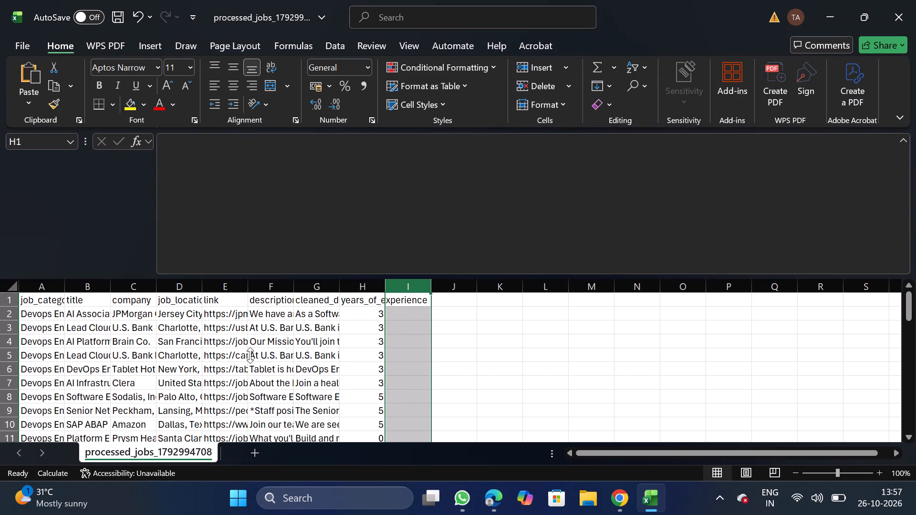
Move the years_of_experience column in front of the description column.
click(311, 288)
key(ctrl+x)
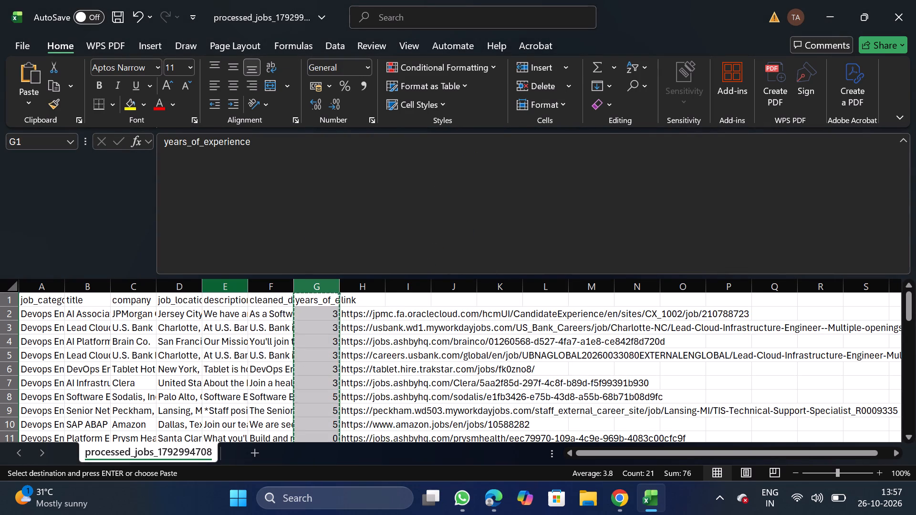
click(220, 282)
right_click(220, 342)
click(310, 206)
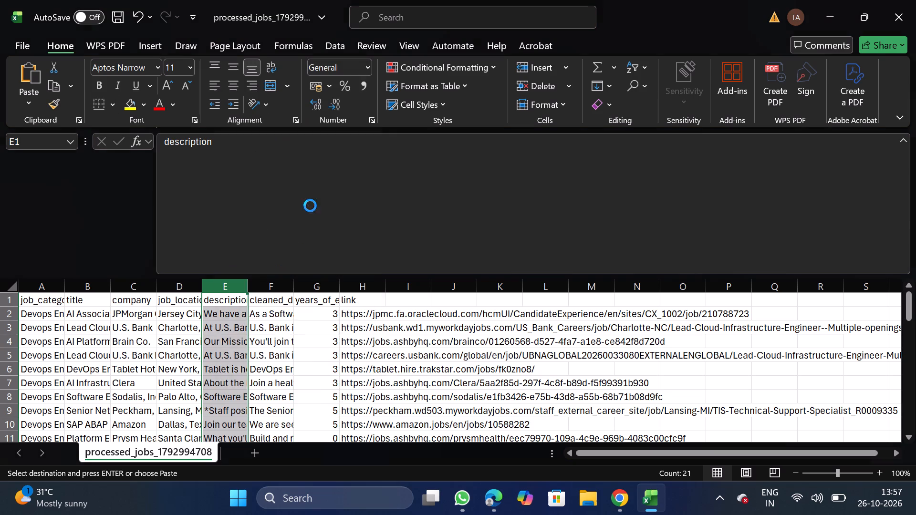
Rename the cleaned_description header as description, using the text copied from the neighbouring description header.
click(264, 299)
drag(159, 142, 231, 139)
key(ctrl+c)
click(319, 298)
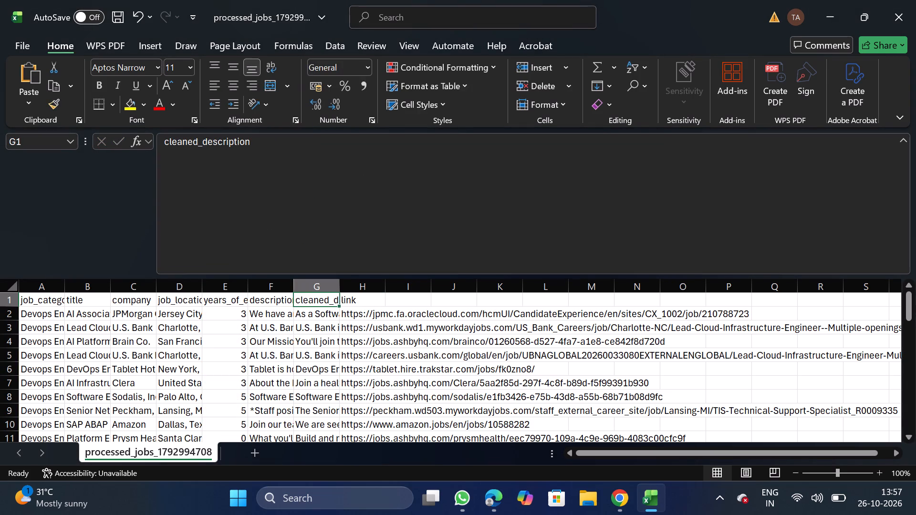
click(423, 229)
key(BackSpace)
key(BackSpace)
key(BackSpace)
key(BackSpace)
key(BackSpace)
key(BackSpace)
key(BackSpace)
key(BackSpace)
key(BackSpace)
key(BackSpace)
key(BackSpace)
key(BackSpace)
key(BackSpace)
key(BackSpace)
key(BackSpace)
key(BackSpace)
key(BackSpace)
key(BackSpace)
key(BackSpace)
key(BackSpace)
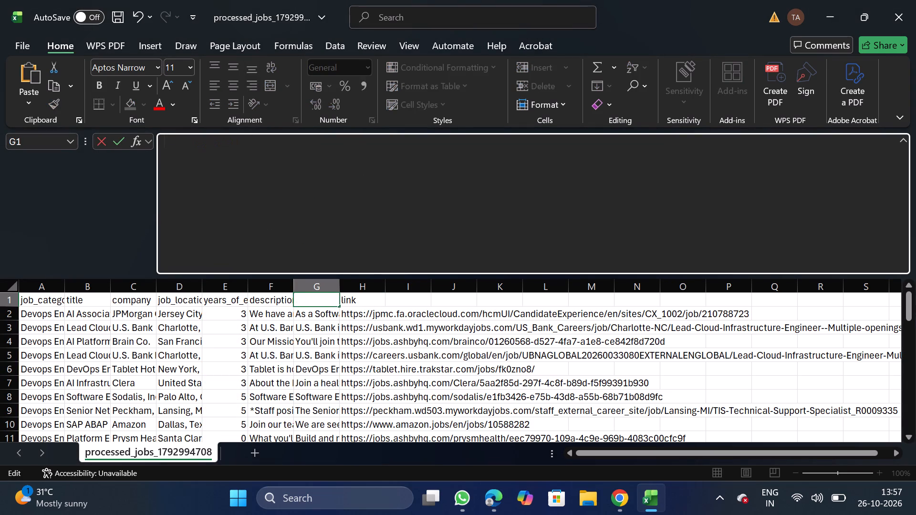
key(ctrl+v)
Clear the header text of the original description column, just after years_of_experience.
click(265, 292)
click(345, 223)
key(BackSpace)
key(BackSpace)
key(BackSpace)
key(BackSpace)
key(BackSpace)
key(BackSpace)
key(BackSpace)
key(BackSpace)
key(BackSpace)
key(BackSpace)
key(BackSpace)
key(BackSpace)
key(BackSpace)
key(BackSpace)
key(BackSpace)
key(BackSpace)
key(BackSpace)
key(BackSpace)
key(BackSpace)
key(BackSpace)
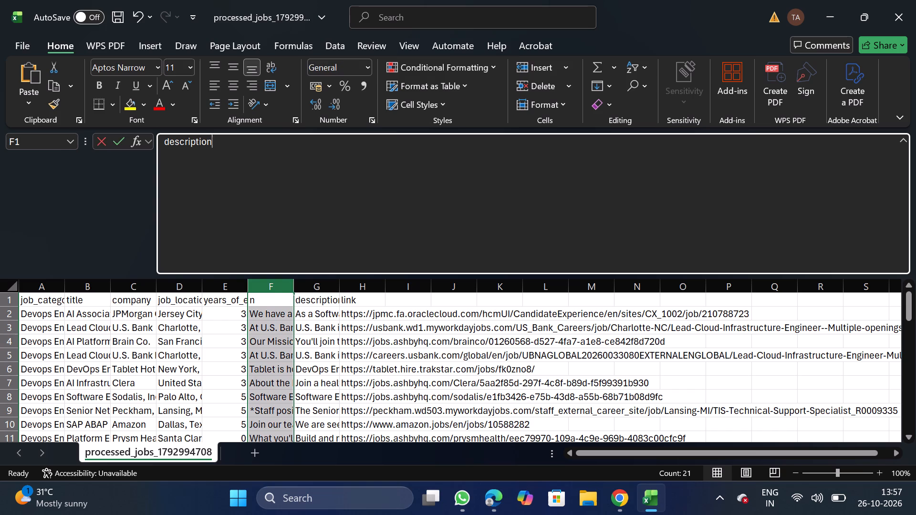